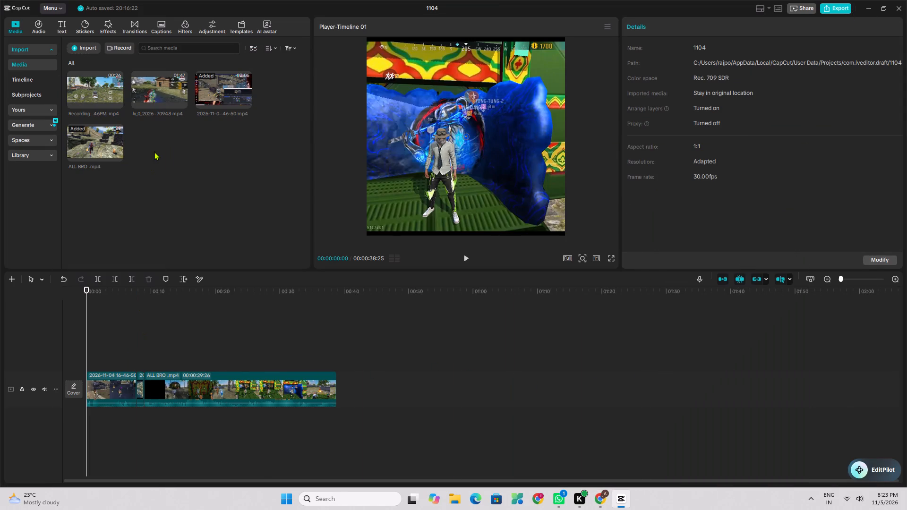
Extract audio from nearly all the media files in the Music folder, starting with the ACIDO III (Super Slowed) videos.
click(35, 23)
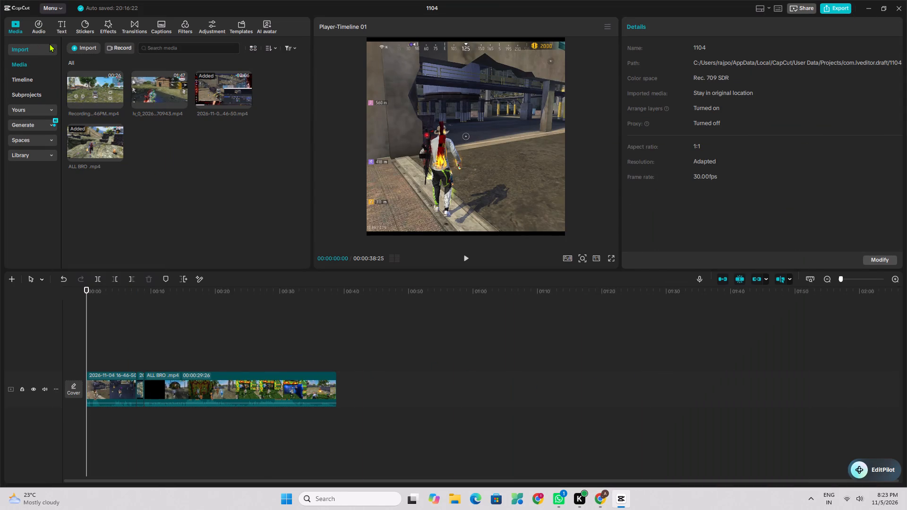
click(41, 46)
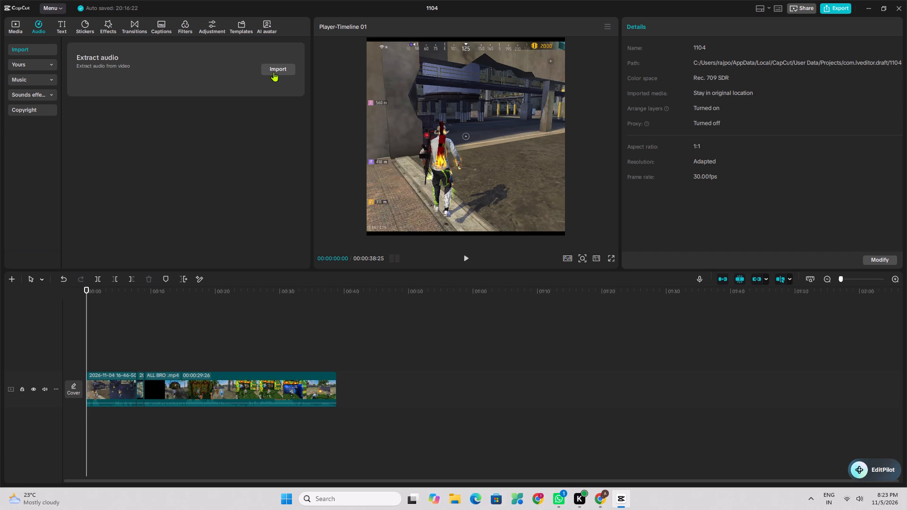
click(277, 68)
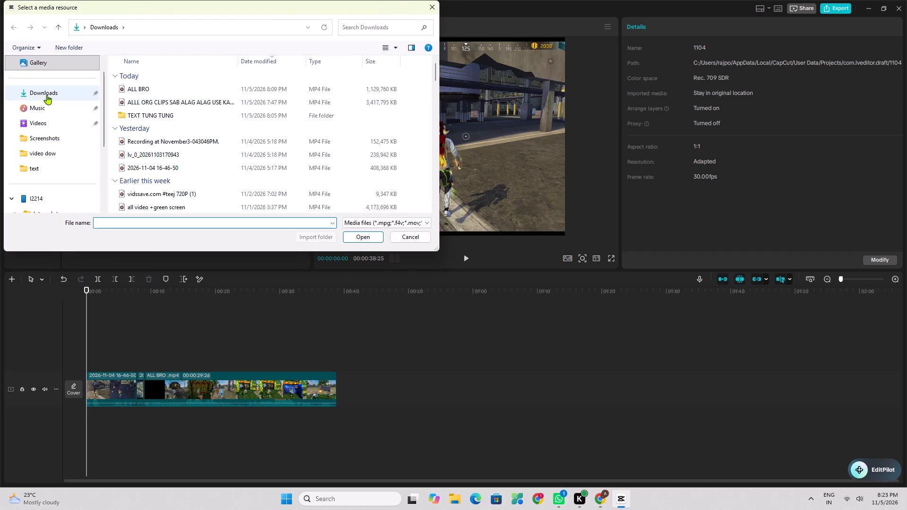
click(55, 105)
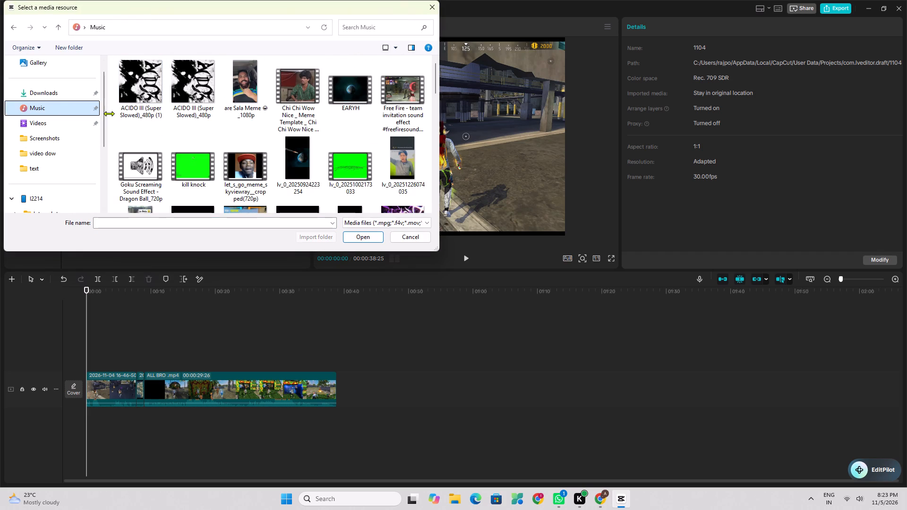
drag(125, 122, 256, 213)
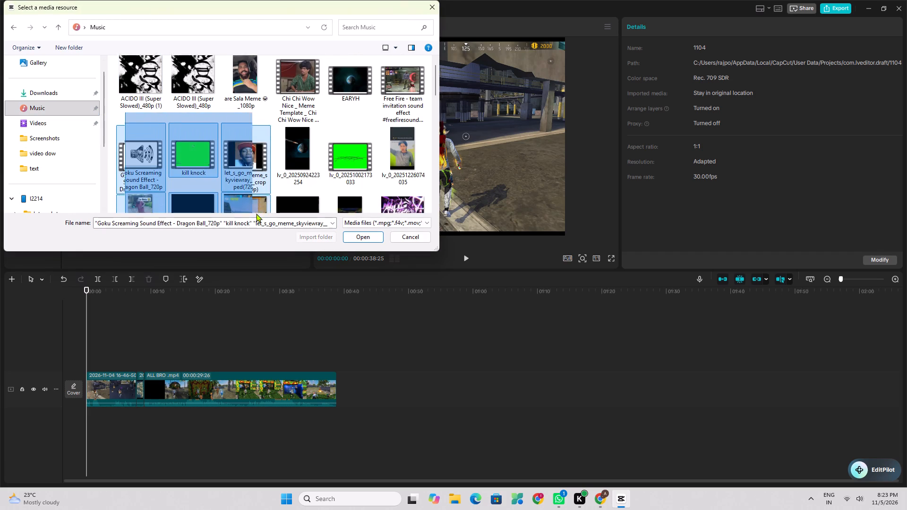
drag(256, 213, 274, 191)
scroll(137, 97, up, 2)
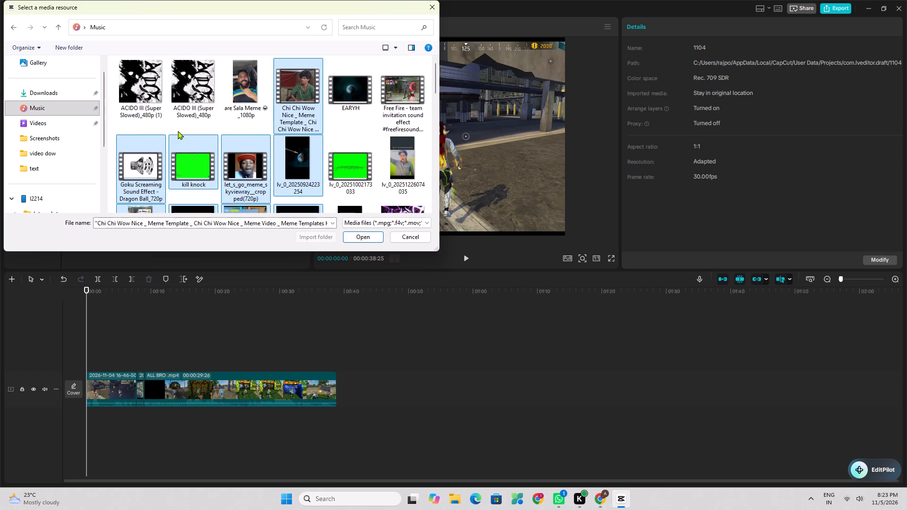
drag(111, 62, 261, 189)
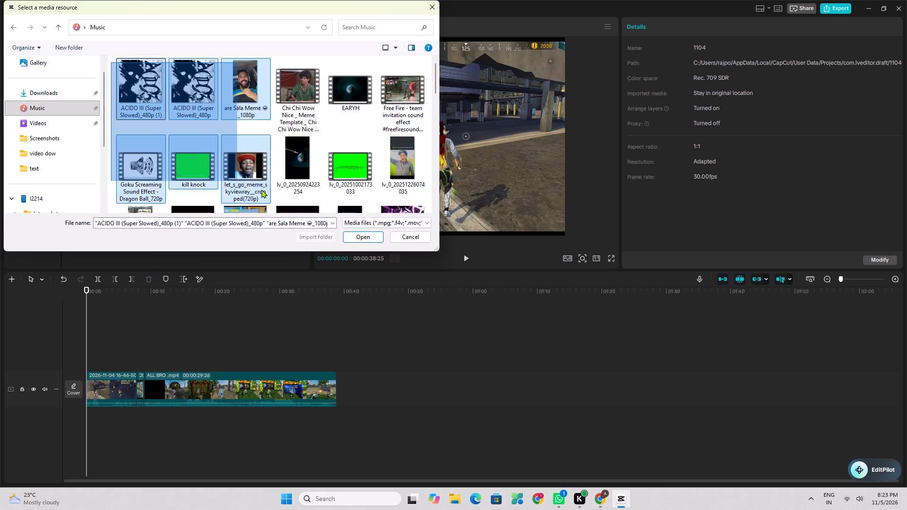
drag(261, 189, 368, 206)
scroll(291, 195, down, 3)
scroll(334, 196, down, 12)
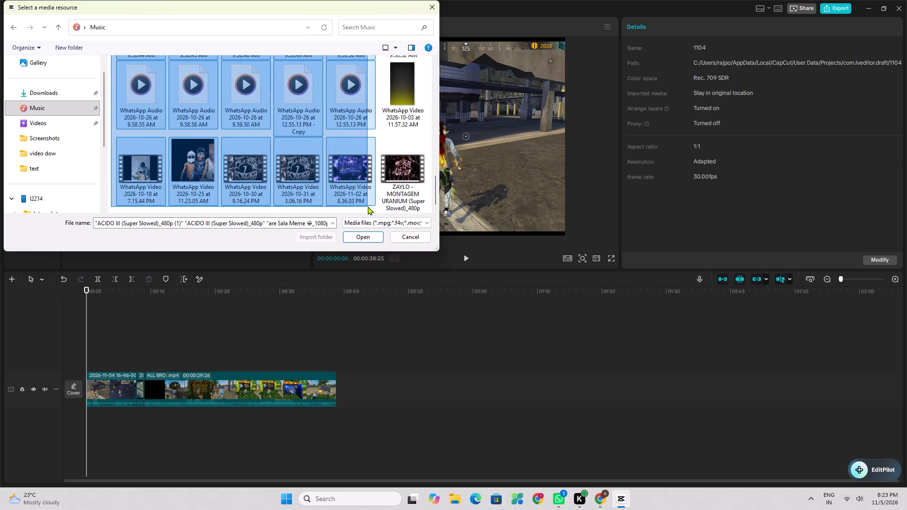
drag(368, 206, 392, 218)
click(364, 237)
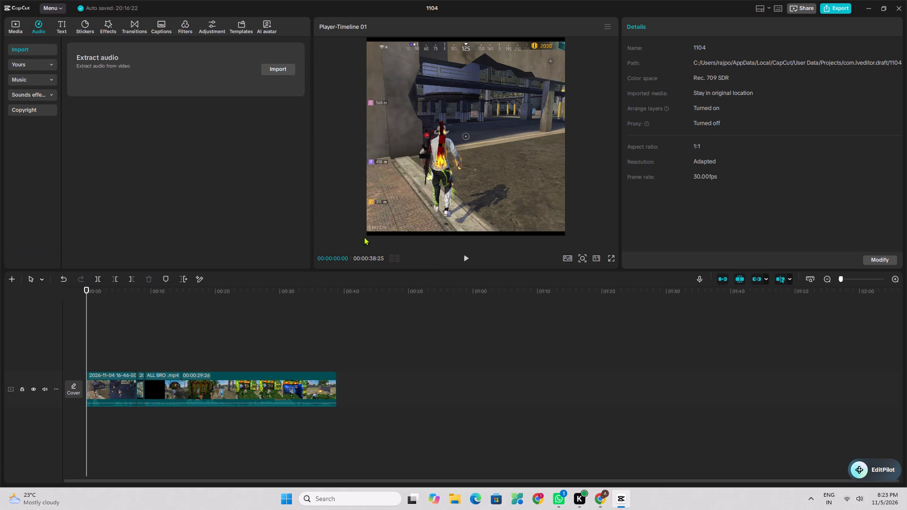
click(130, 71)
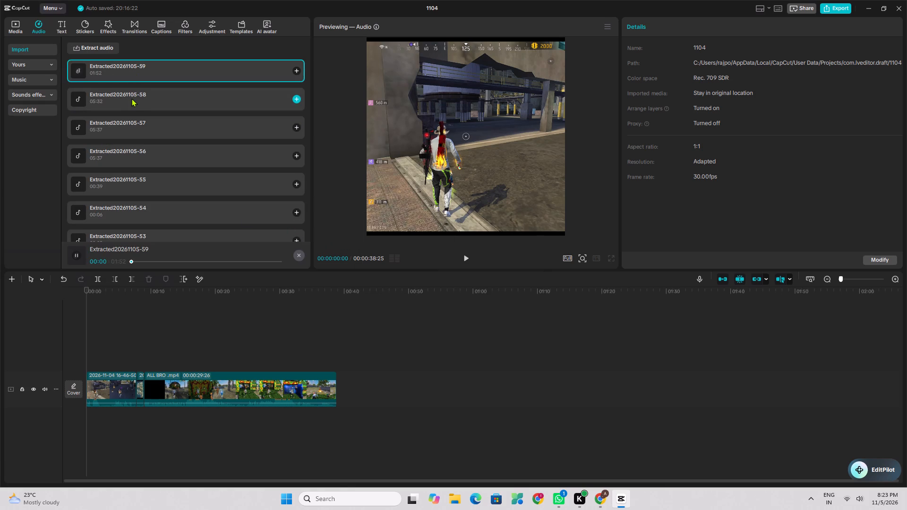
click(137, 104)
click(141, 133)
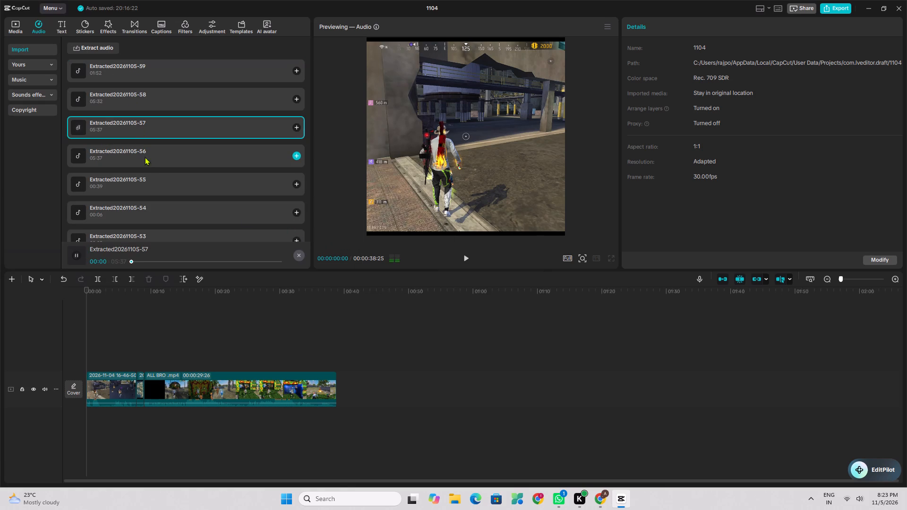
click(147, 158)
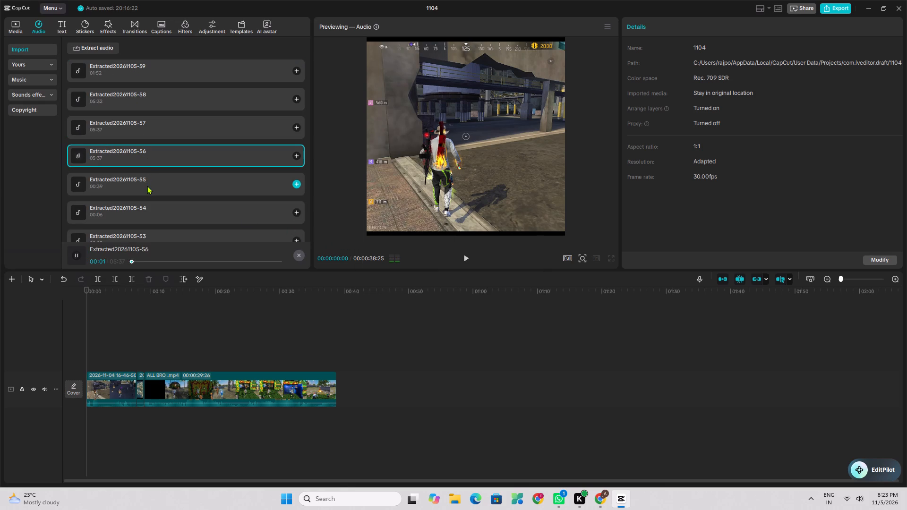
click(146, 178)
click(149, 188)
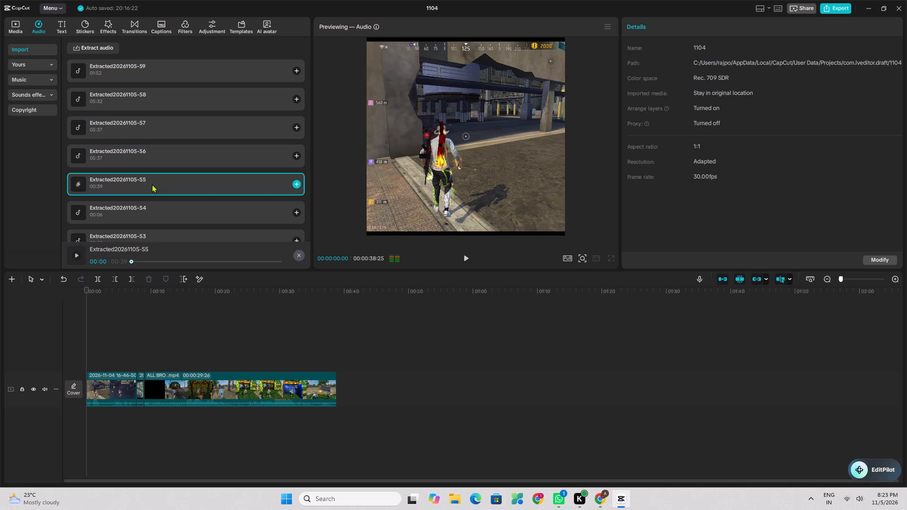
scroll(152, 184, down, 1)
click(137, 171)
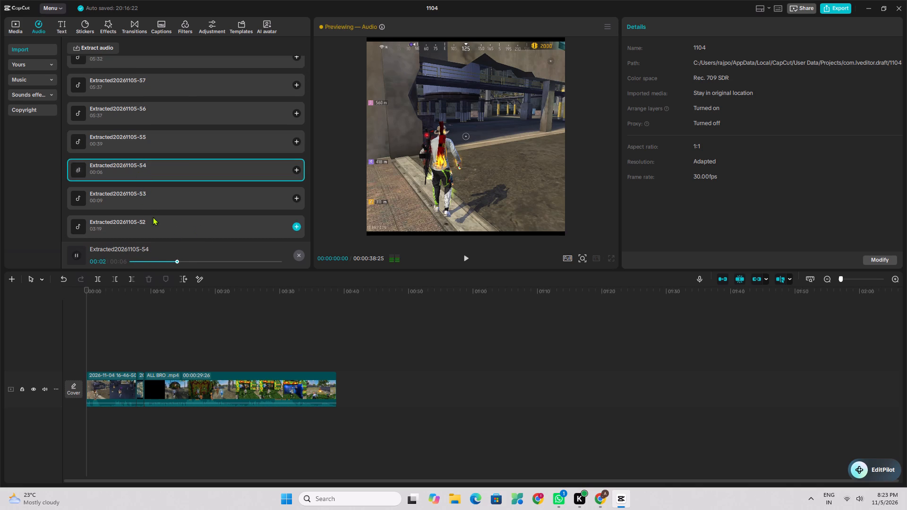
click(138, 201)
scroll(137, 194, down, 1)
click(137, 192)
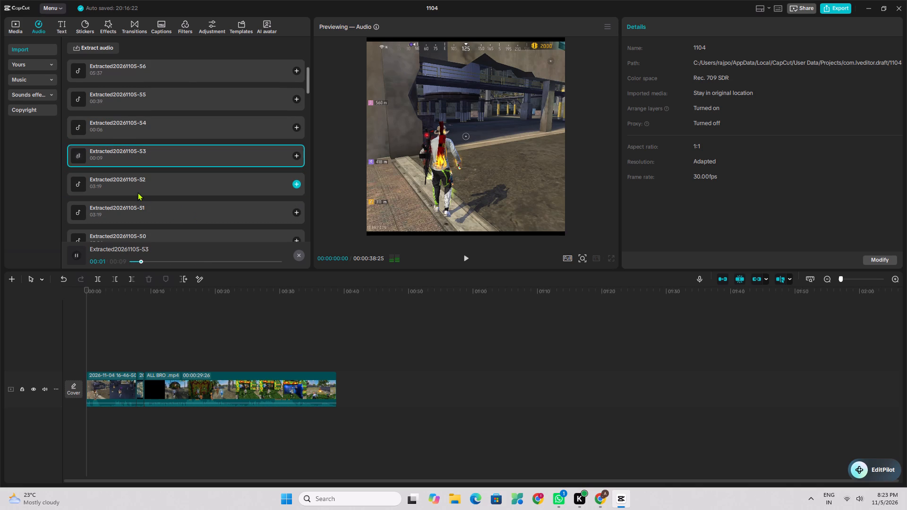
scroll(137, 191, down, 1)
click(133, 173)
scroll(132, 173, down, 1)
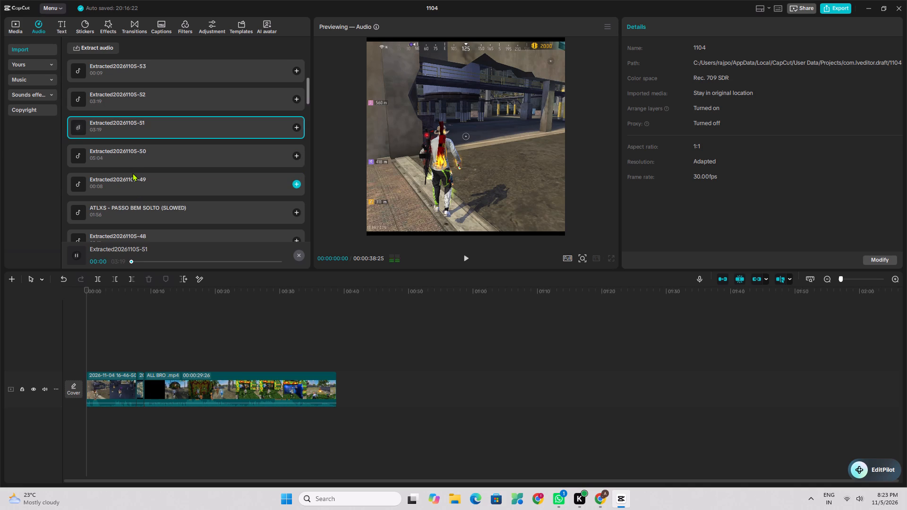
click(147, 154)
scroll(147, 155, down, 1)
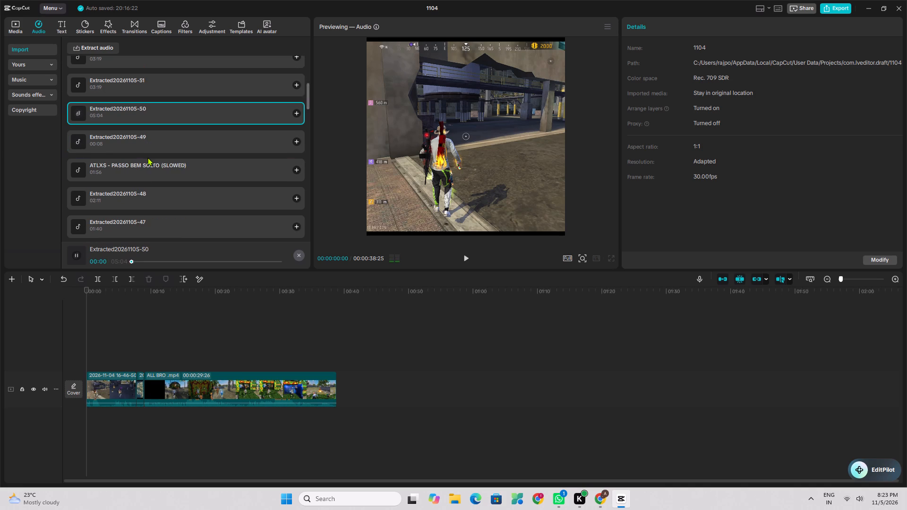
click(139, 148)
scroll(139, 148, down, 1)
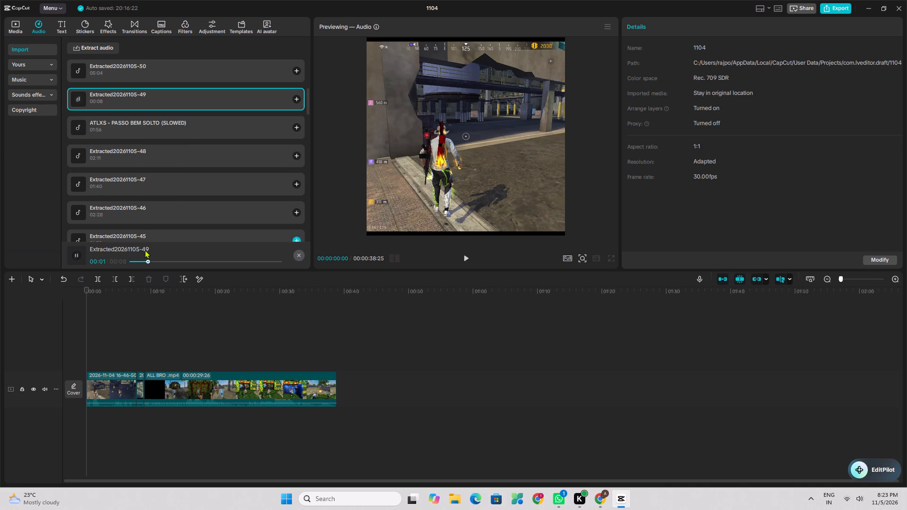
click(184, 260)
click(145, 129)
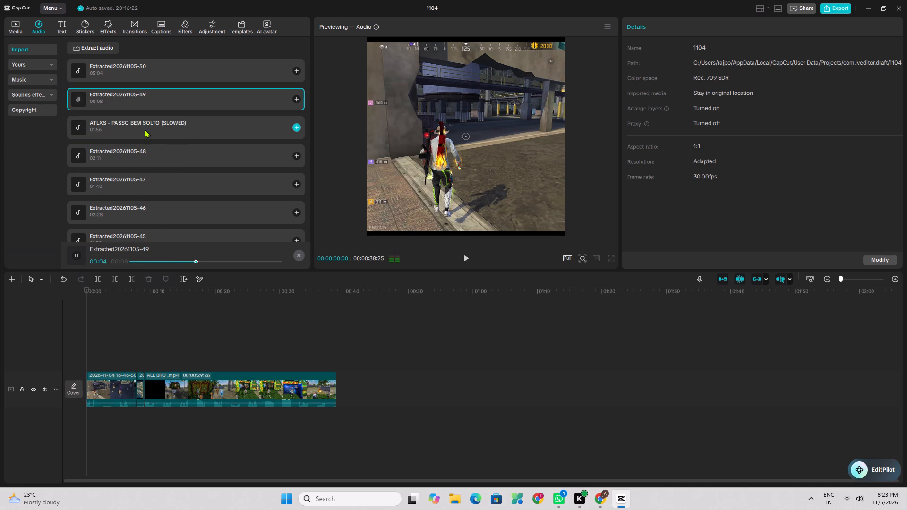
click(138, 148)
scroll(139, 148, down, 1)
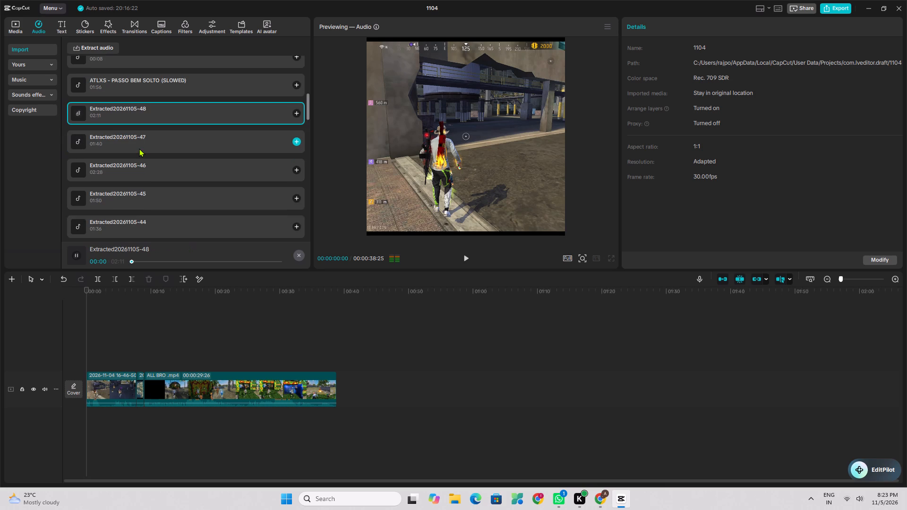
click(139, 148)
scroll(139, 148, down, 1)
click(145, 128)
scroll(145, 130, down, 1)
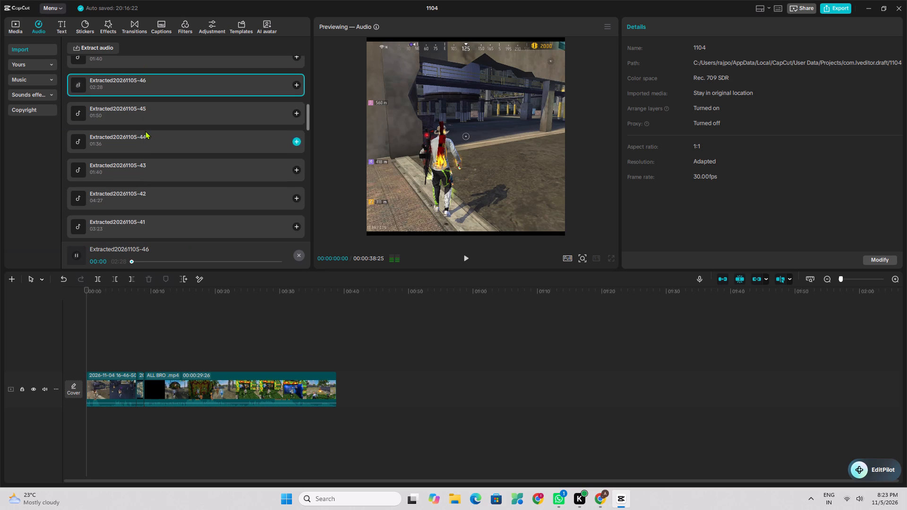
click(145, 111)
scroll(145, 112, down, 1)
click(145, 112)
scroll(145, 112, down, 1)
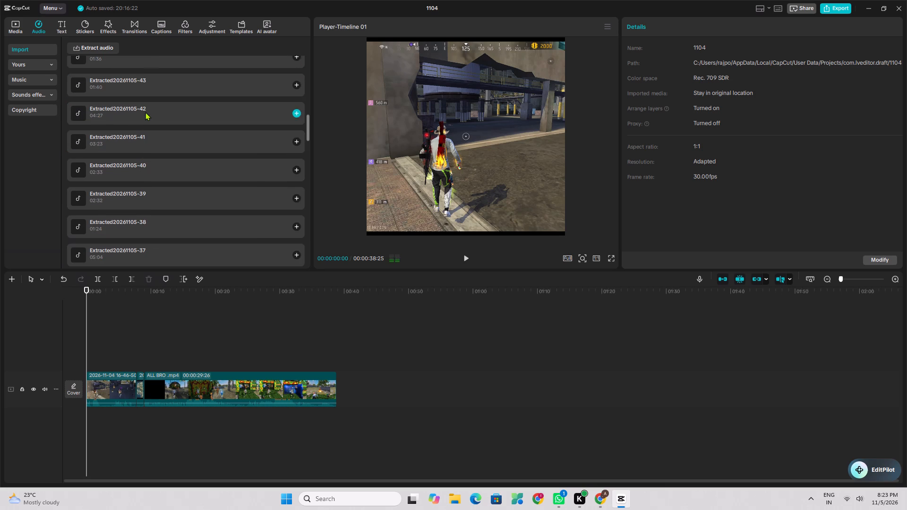
click(145, 68)
click(147, 61)
click(145, 78)
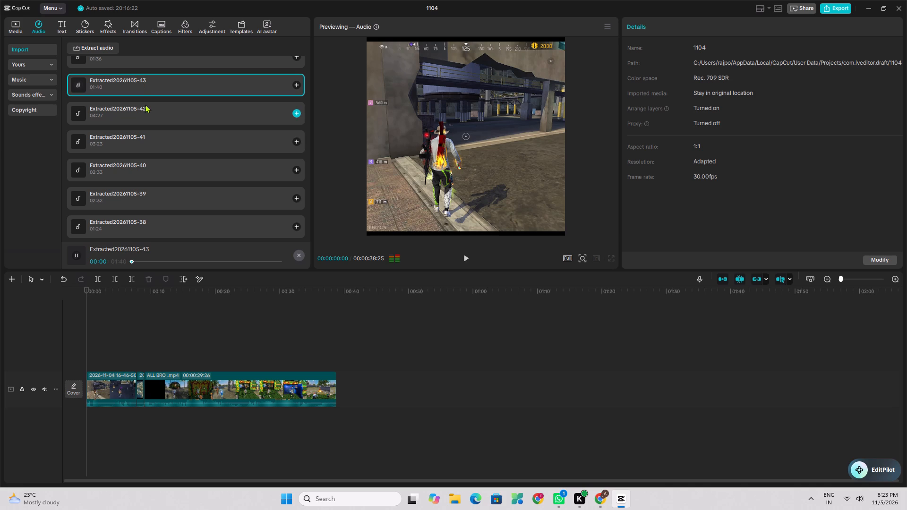
click(145, 104)
click(142, 144)
click(143, 118)
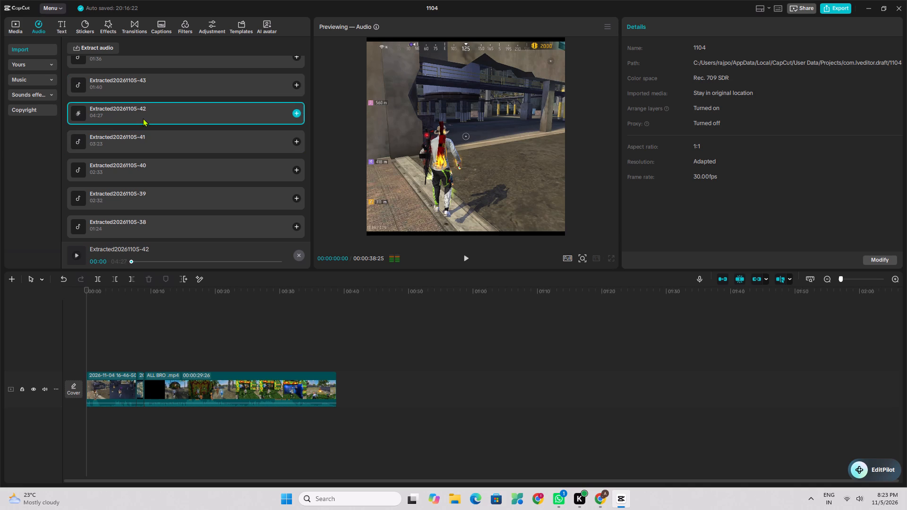
drag(144, 116, 89, 434)
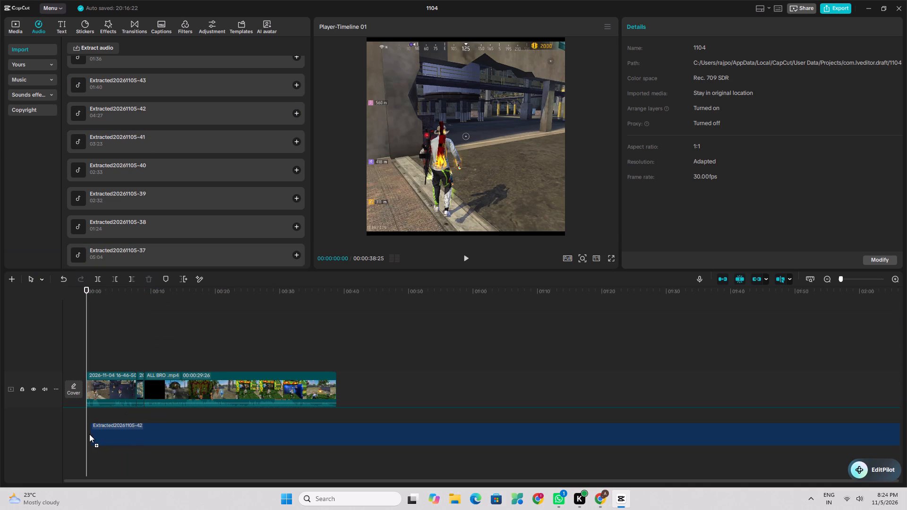
drag(89, 434, 87, 433)
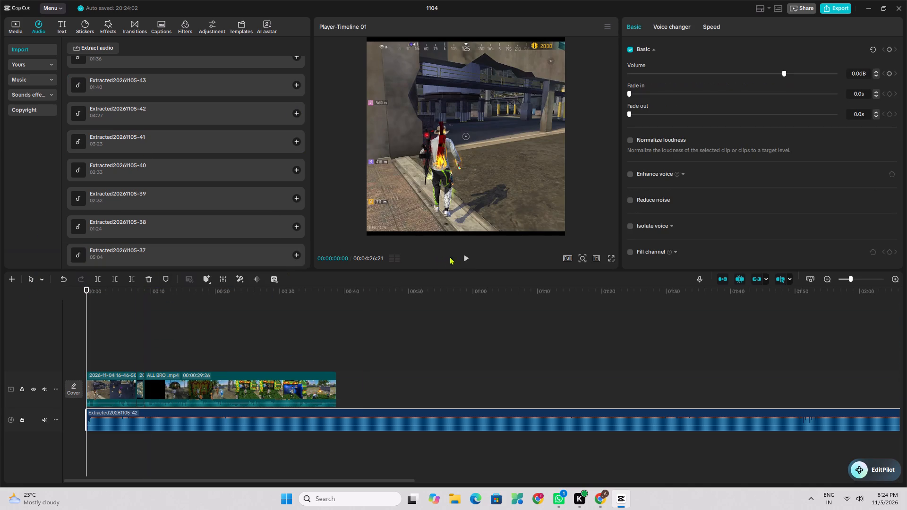
Play the opening seconds of the timeline with the added music, and check its waveform against the first video clip.
click(463, 256)
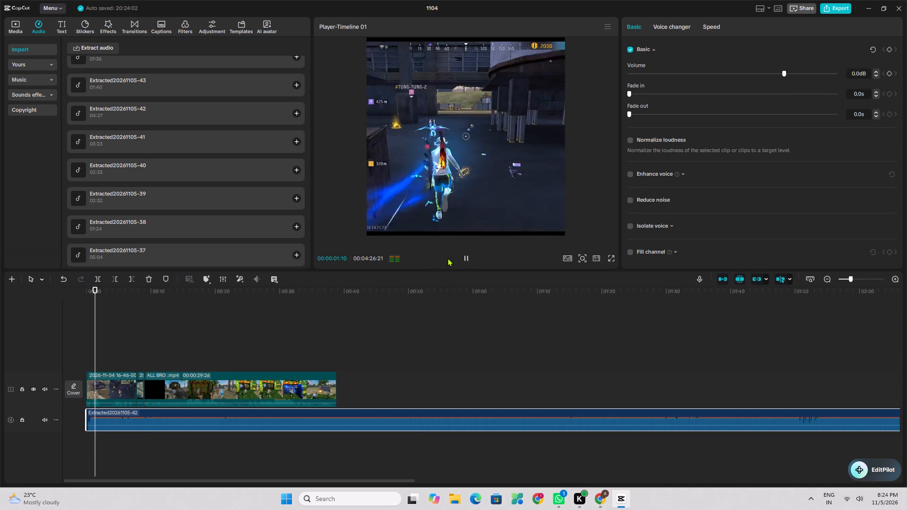
click(464, 260)
click(464, 260)
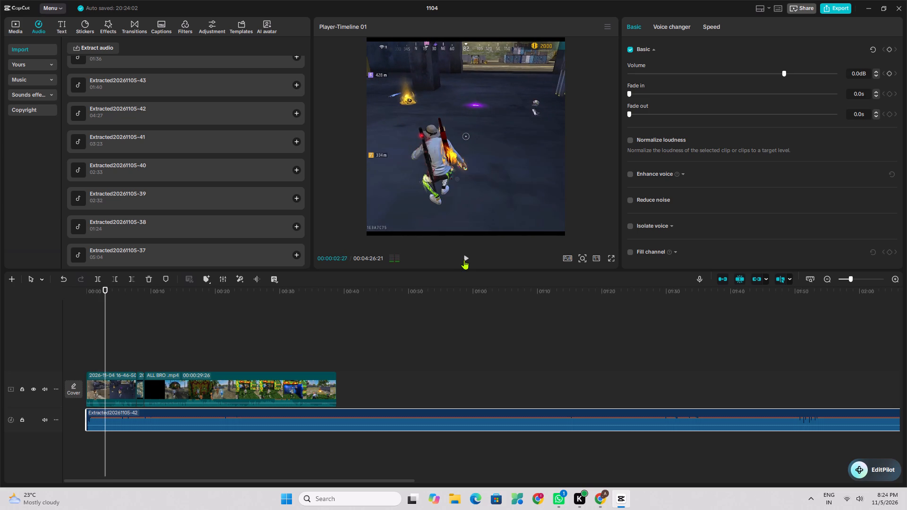
click(464, 260)
click(866, 281)
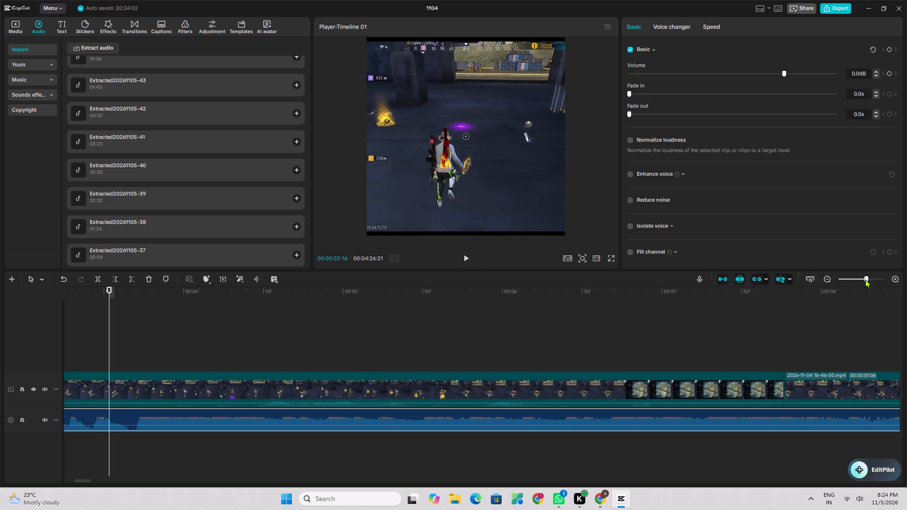
drag(110, 291, 0, 308)
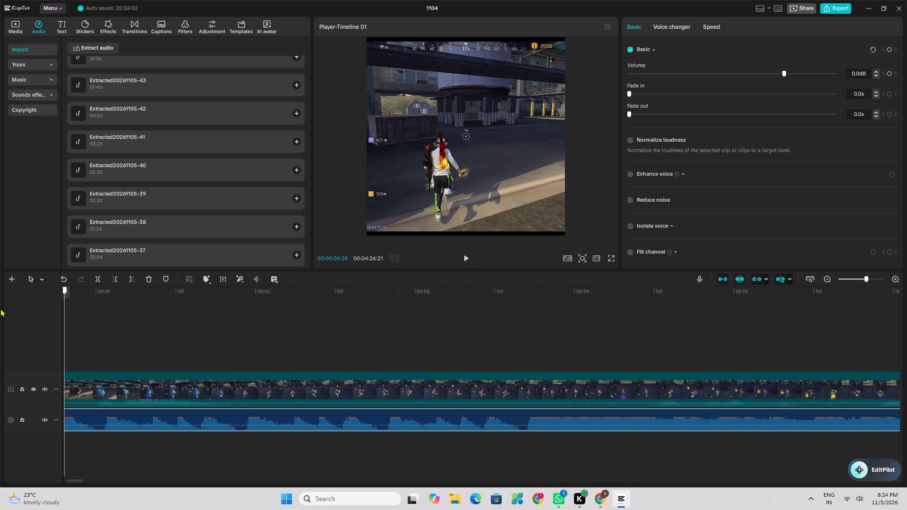
drag(0, 308, 0, 316)
click(463, 256)
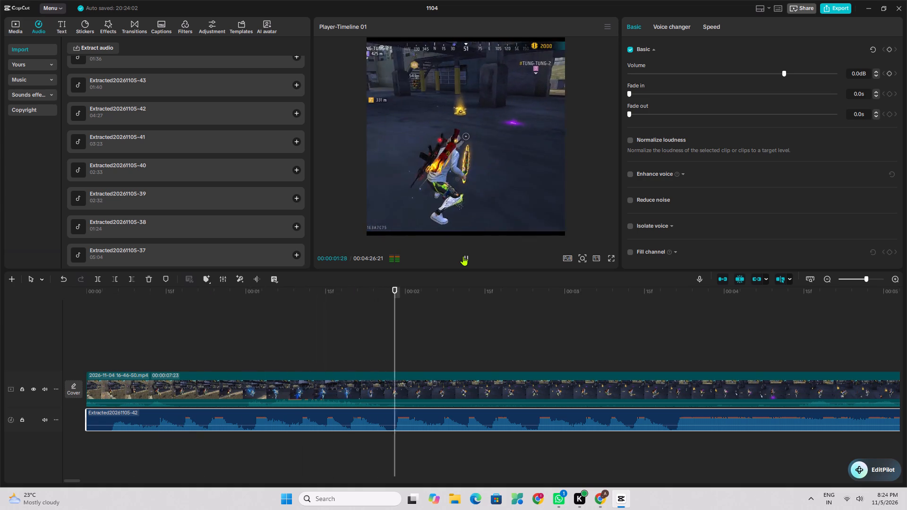
click(463, 256)
double_click(463, 256)
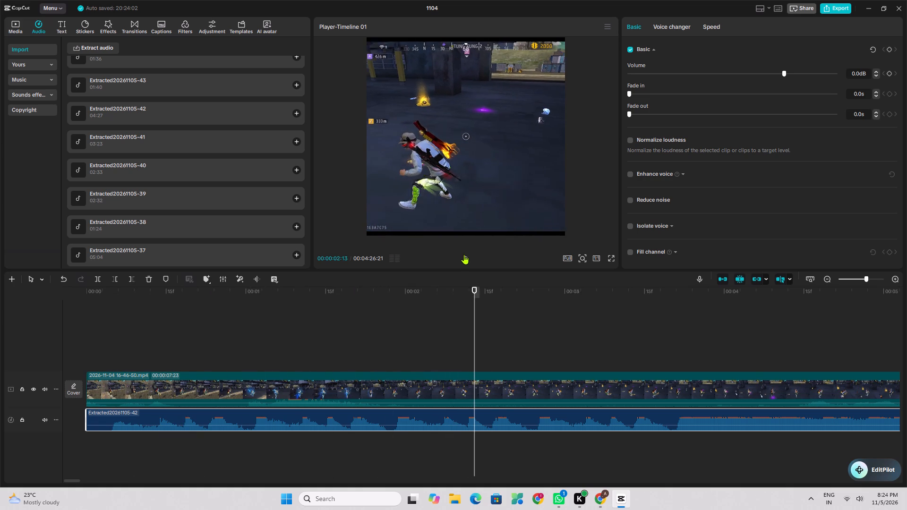
drag(531, 293, 802, 294)
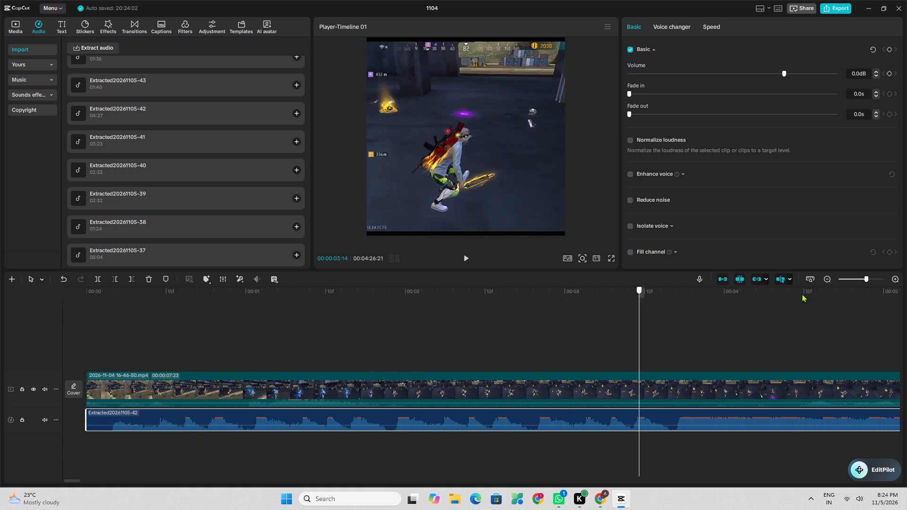
drag(802, 294, 906, 294)
click(853, 277)
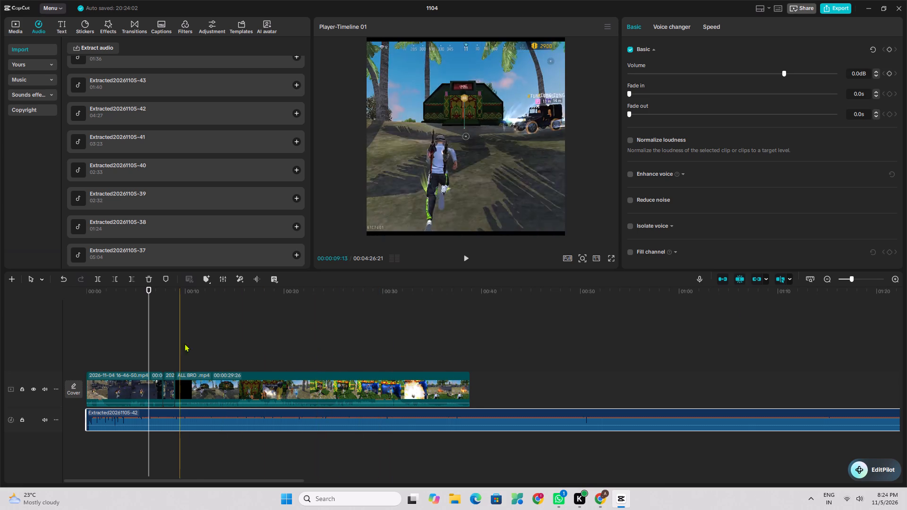
Play the timeline with the music from 00:00 to about 00:27 to judge how it fits the clips.
click(83, 330)
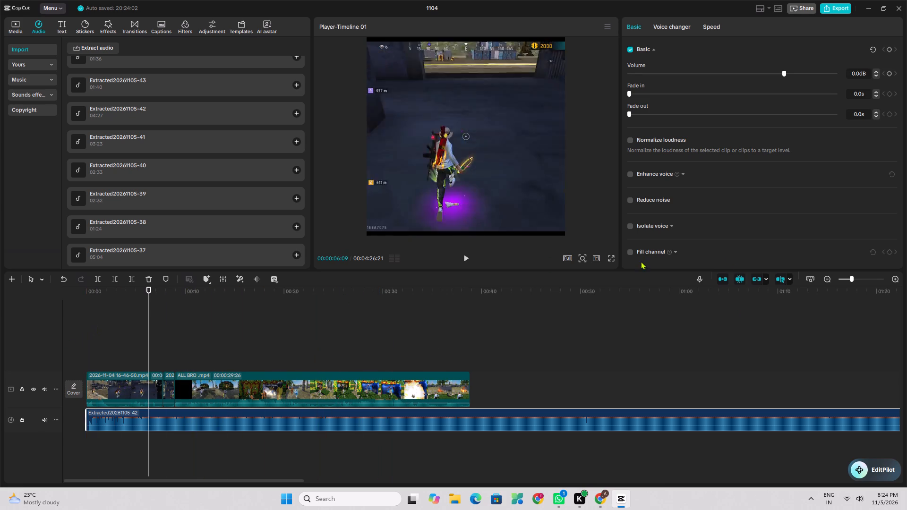
click(870, 276)
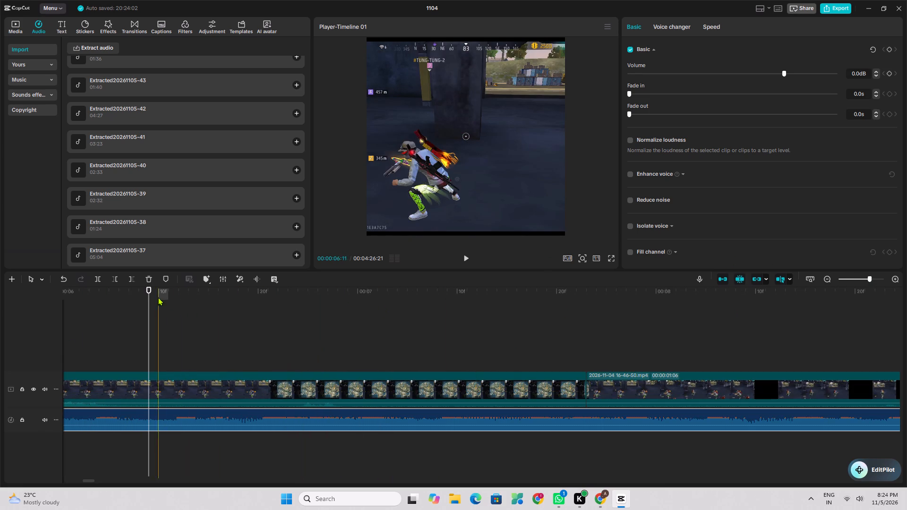
drag(146, 292, 27, 307)
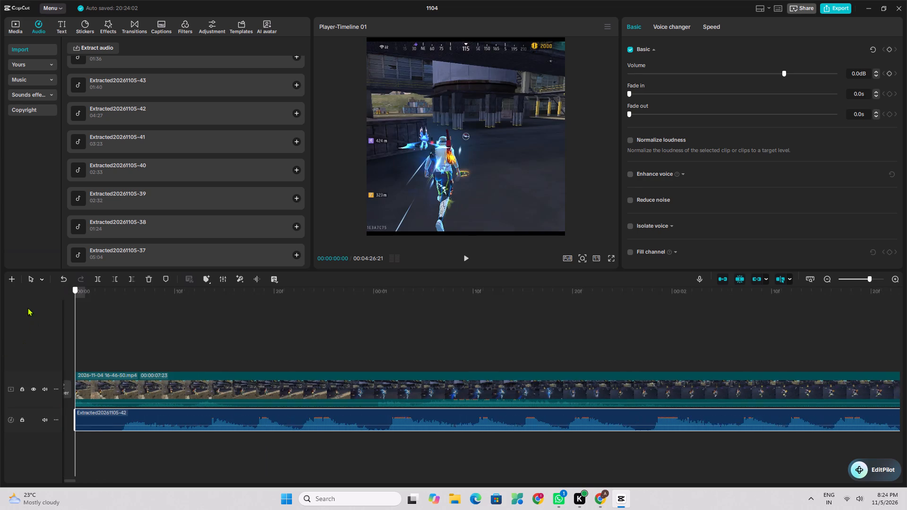
drag(27, 307, 24, 295)
click(464, 259)
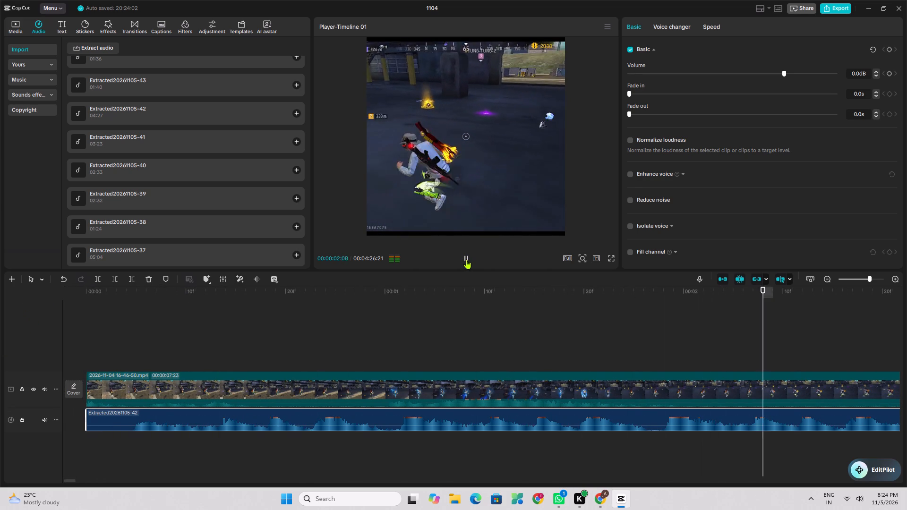
click(466, 259)
click(466, 259)
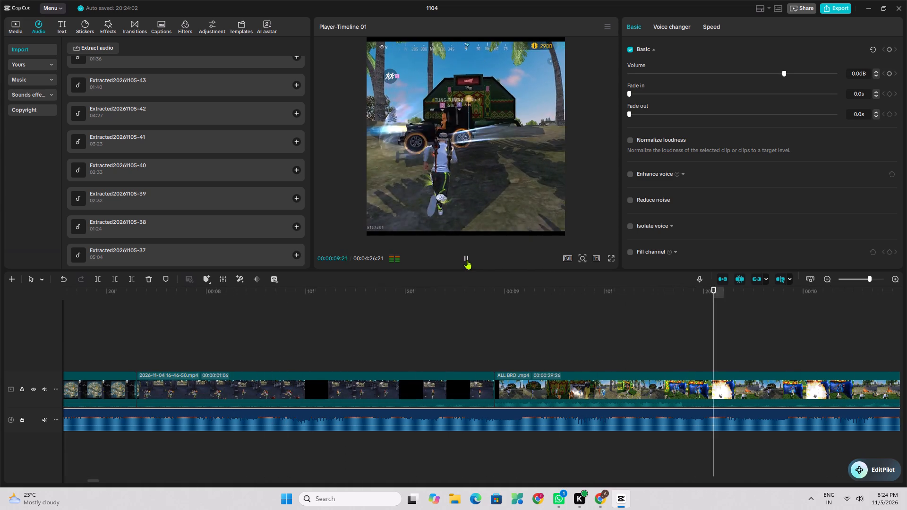
click(467, 260)
click(467, 260)
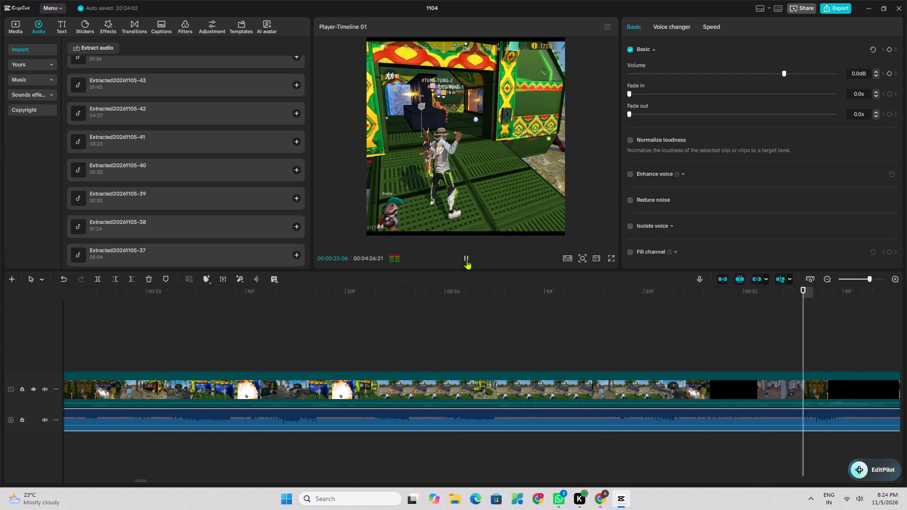
click(467, 260)
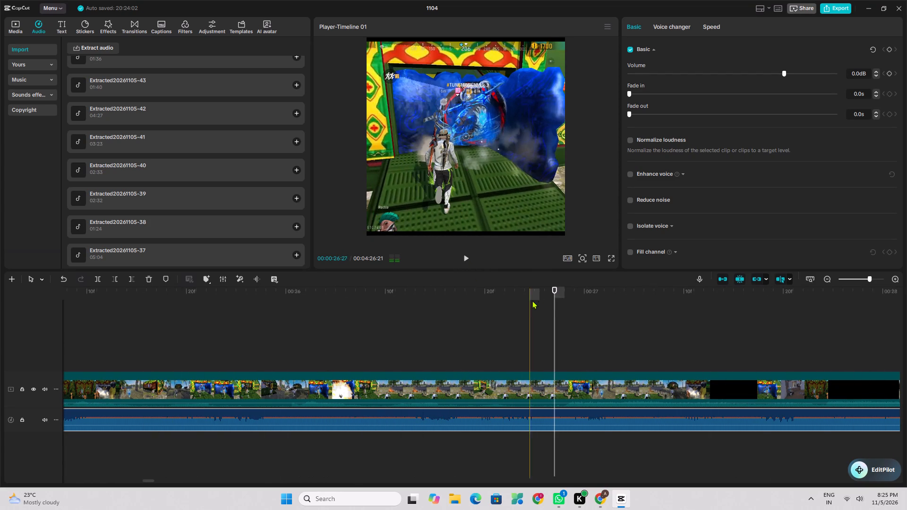
Replay short passages around 00:25 and 00:23 to find where the music should be cut.
drag(551, 289, 359, 312)
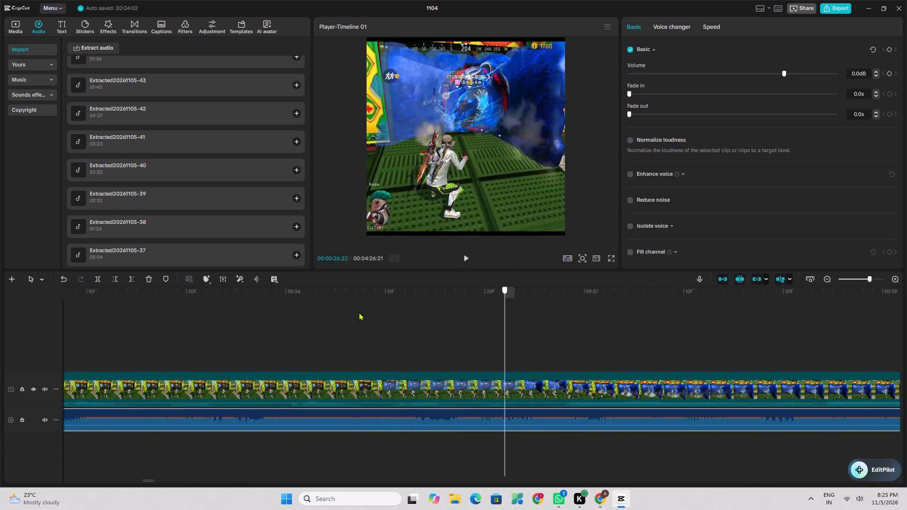
drag(359, 312, 49, 347)
click(465, 258)
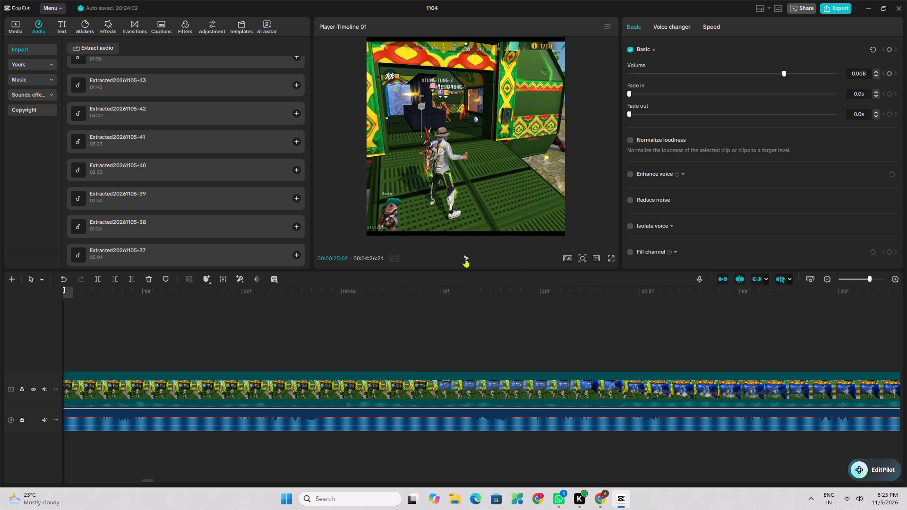
click(465, 258)
drag(172, 294, 66, 308)
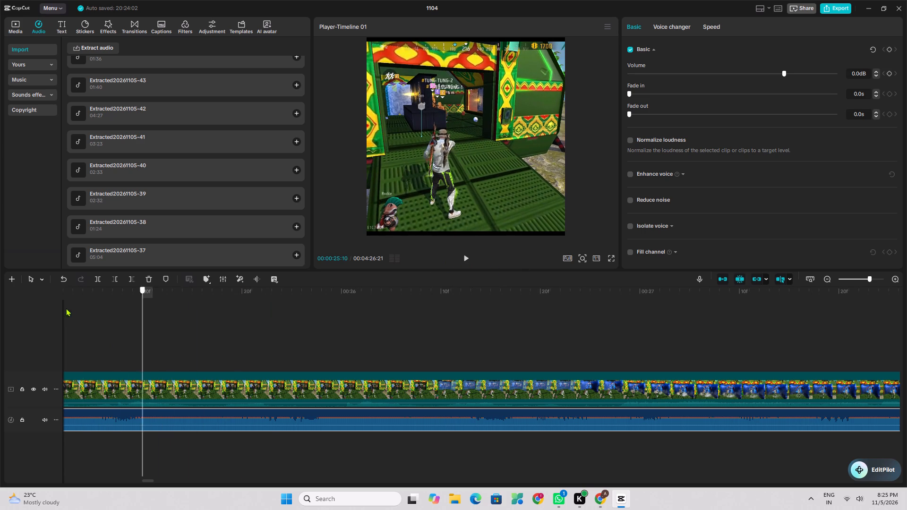
drag(66, 308, 12, 315)
click(461, 256)
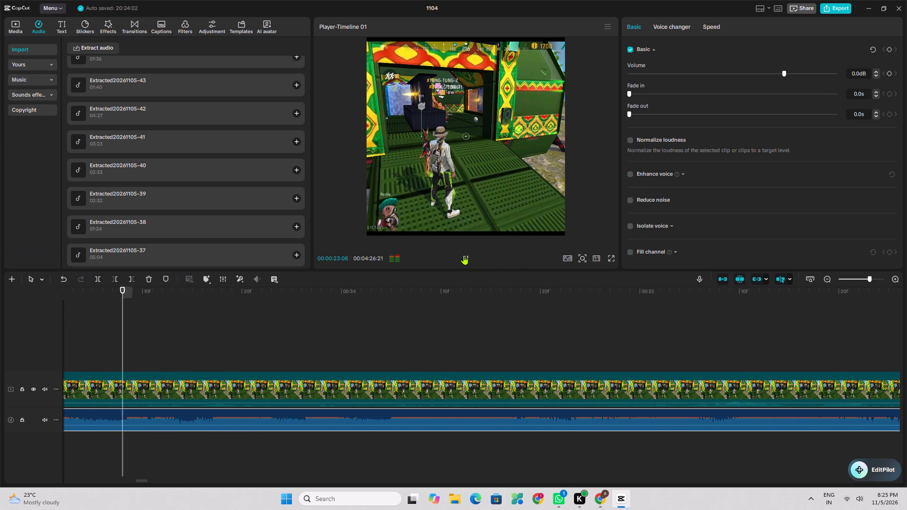
click(463, 255)
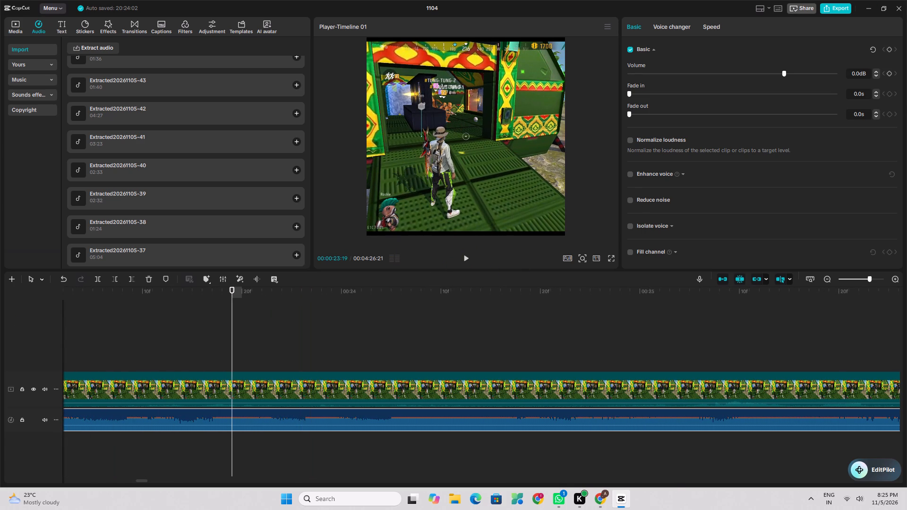
drag(860, 278, 846, 278)
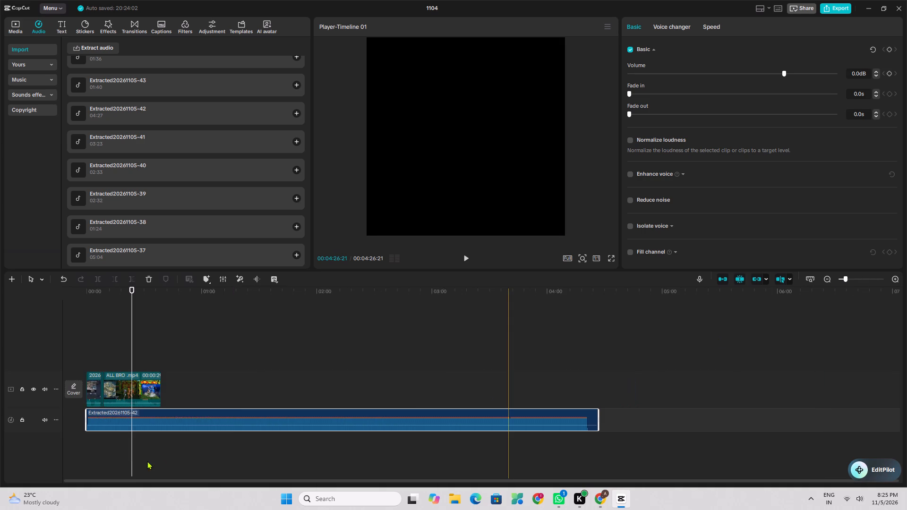
click(123, 442)
drag(835, 281, 839, 280)
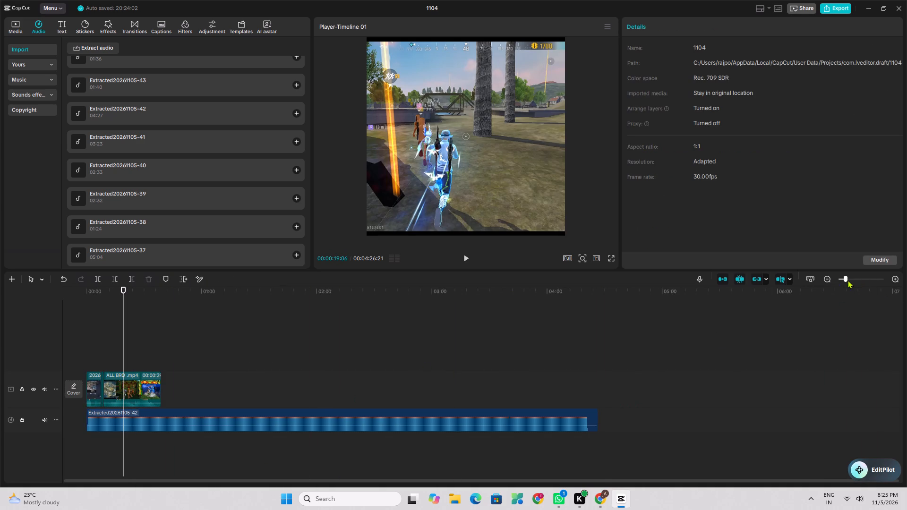
click(855, 279)
click(166, 414)
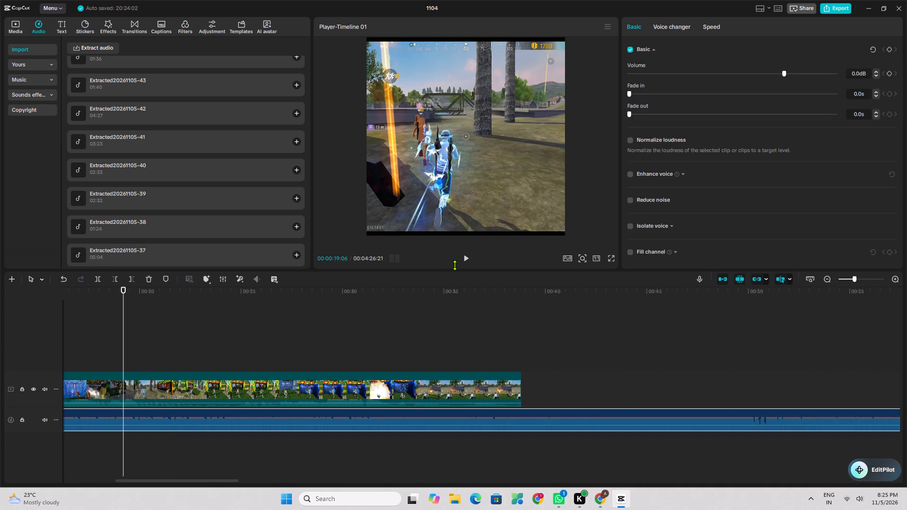
click(465, 263)
click(466, 261)
click(152, 418)
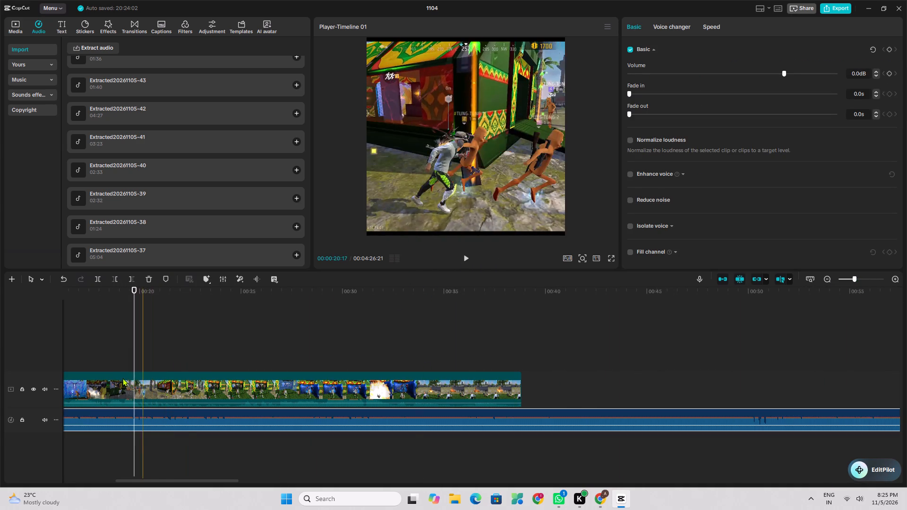
click(865, 273)
click(861, 274)
click(861, 278)
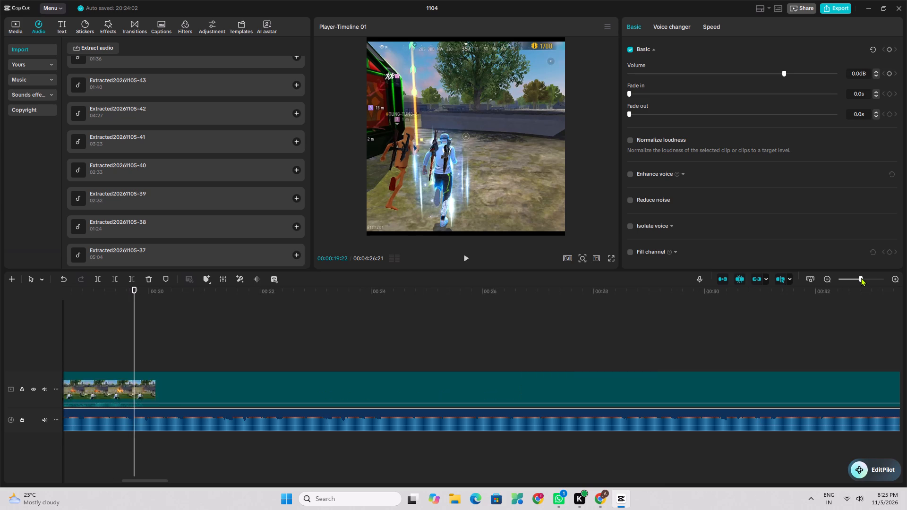
click(131, 446)
click(136, 431)
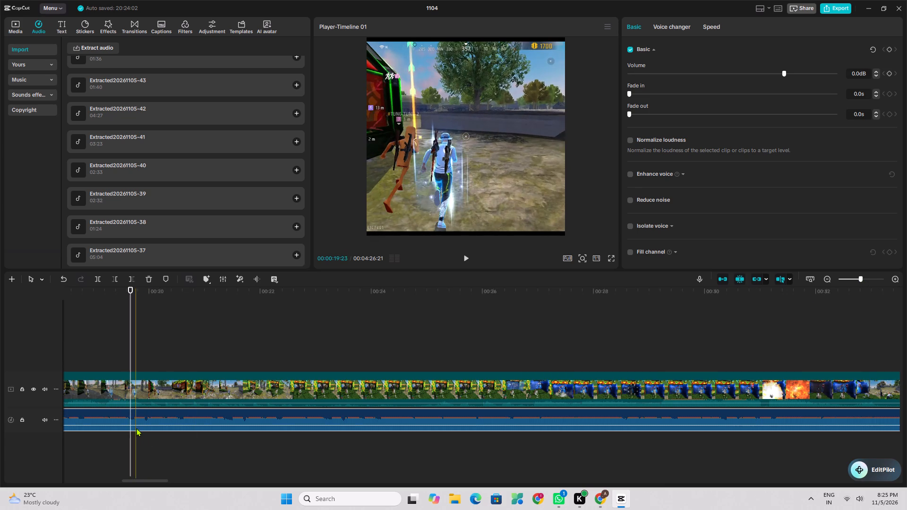
click(133, 278)
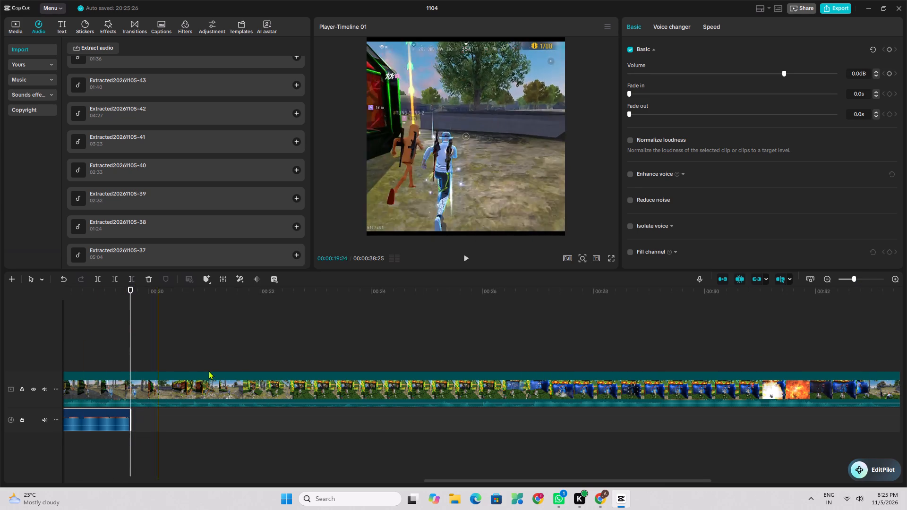
Copy the trimmed music clip and paste the duplicate directly after it at 00:00:19:20.
right_click(104, 416)
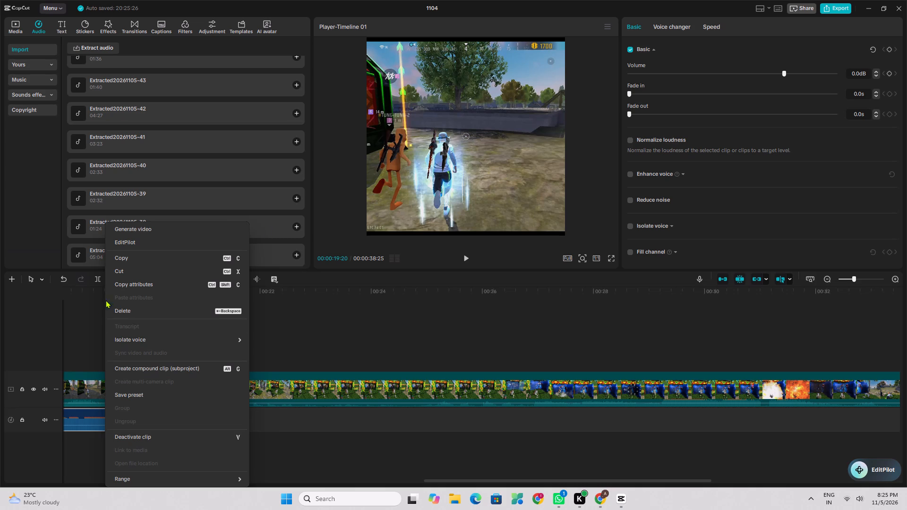
click(150, 262)
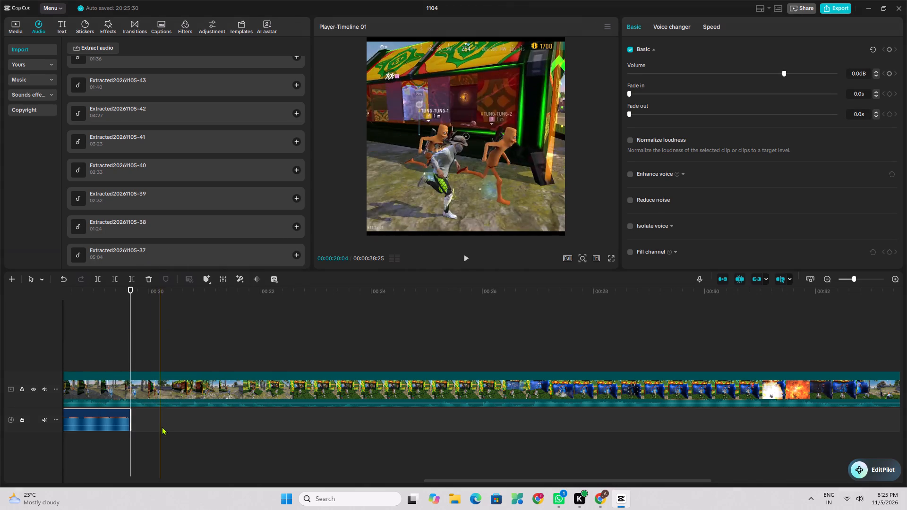
right_click(162, 426)
click(188, 450)
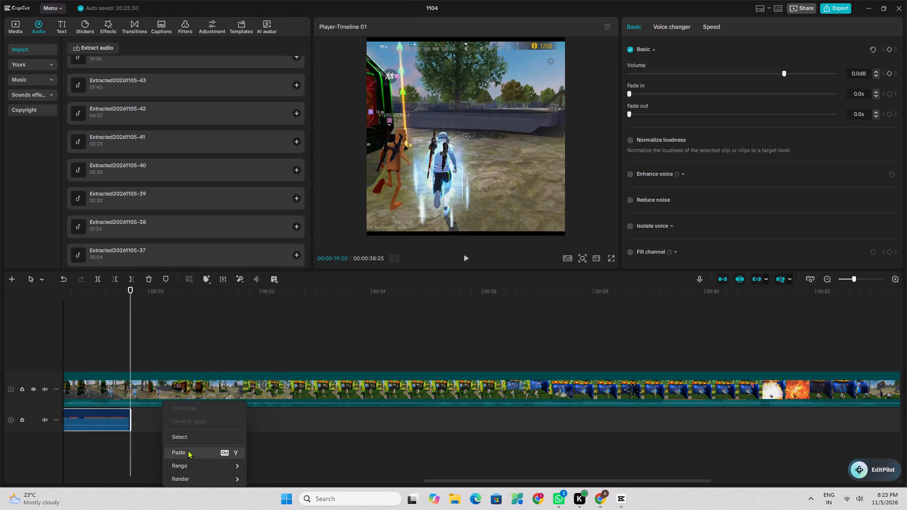
Listen to the start of the duplicated music clip and trim away its portion before 00:00:25:03.
click(467, 257)
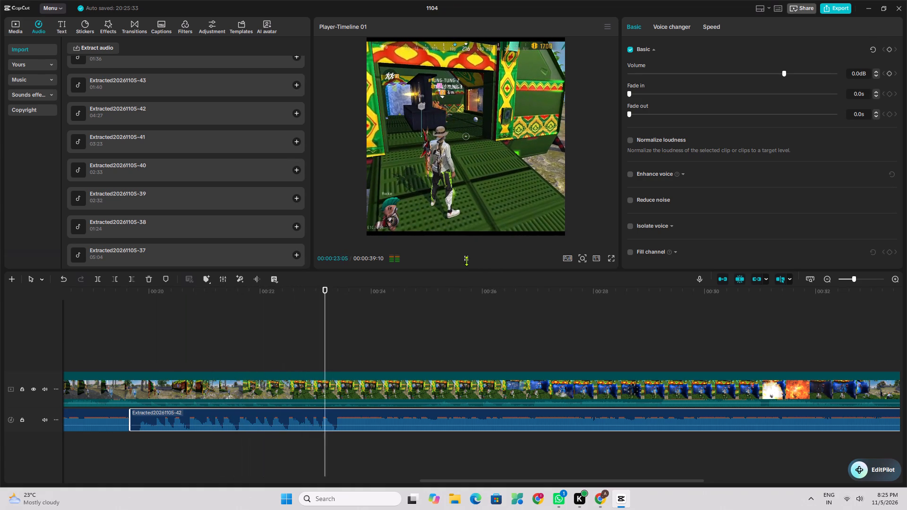
click(466, 261)
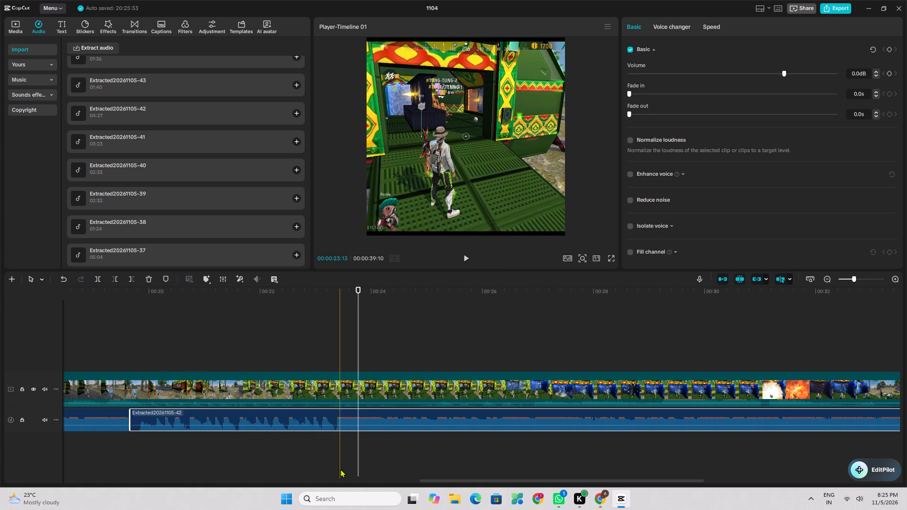
click(431, 464)
click(414, 399)
click(418, 419)
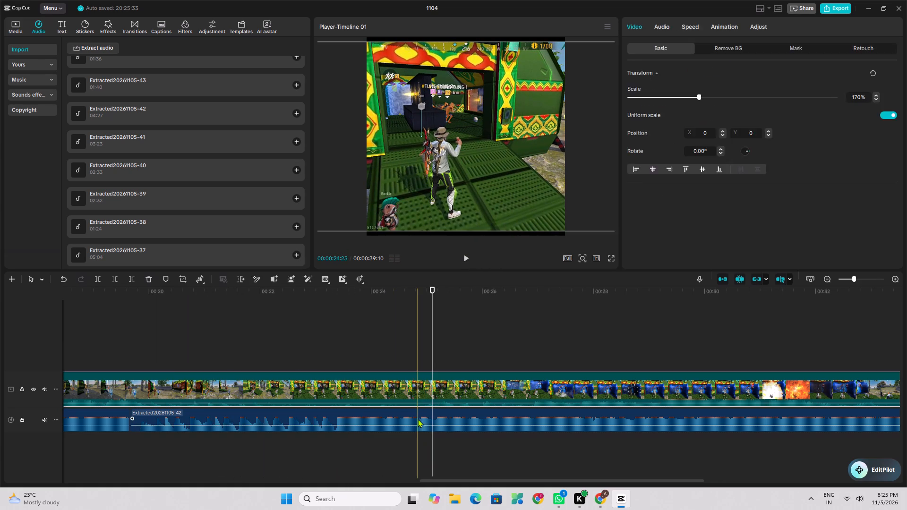
click(111, 280)
Move the trimmed duplicate back on the audio track so it starts where the first music clip ends.
drag(492, 416, 176, 430)
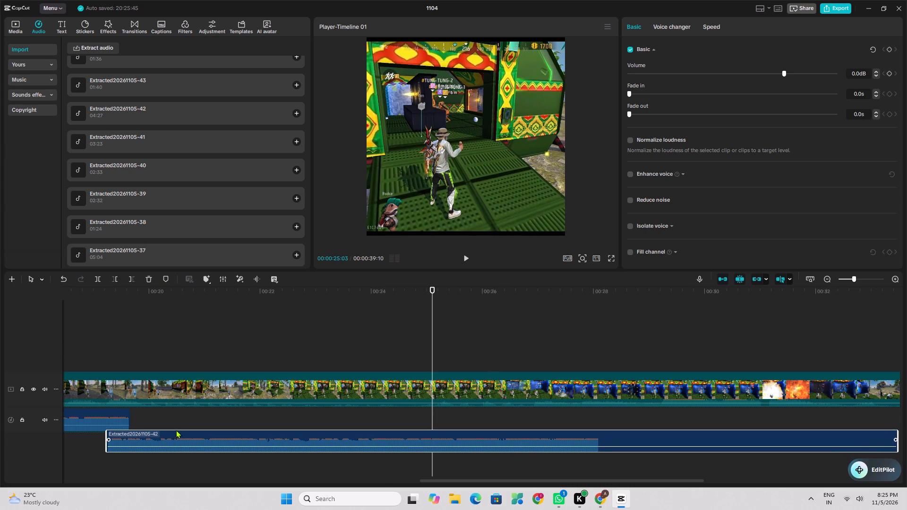
drag(176, 430, 188, 428)
Play the timeline across the join of the two music clips, from about 00:19 to 00:33, to check the transition.
click(128, 452)
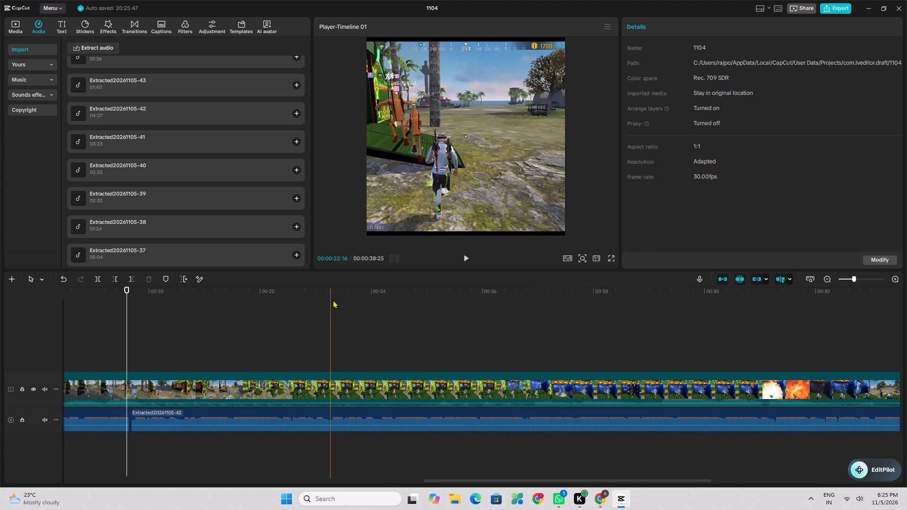
click(466, 263)
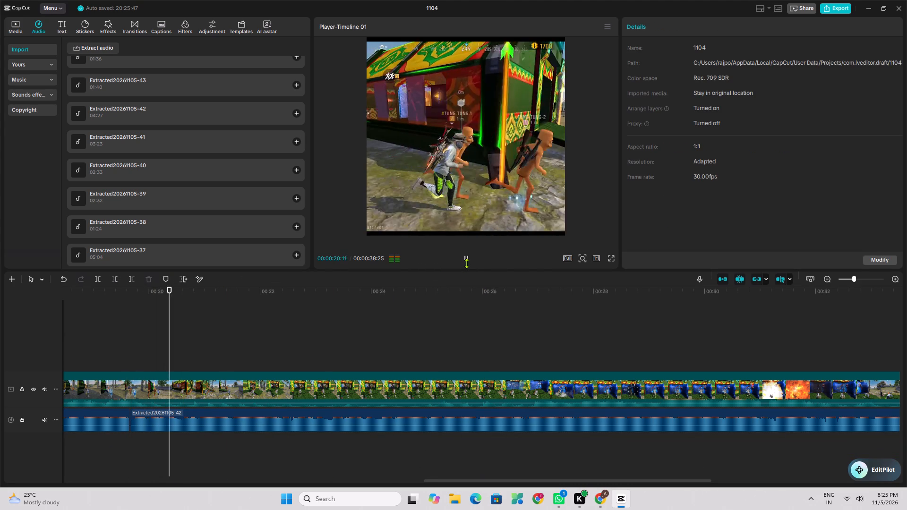
click(93, 458)
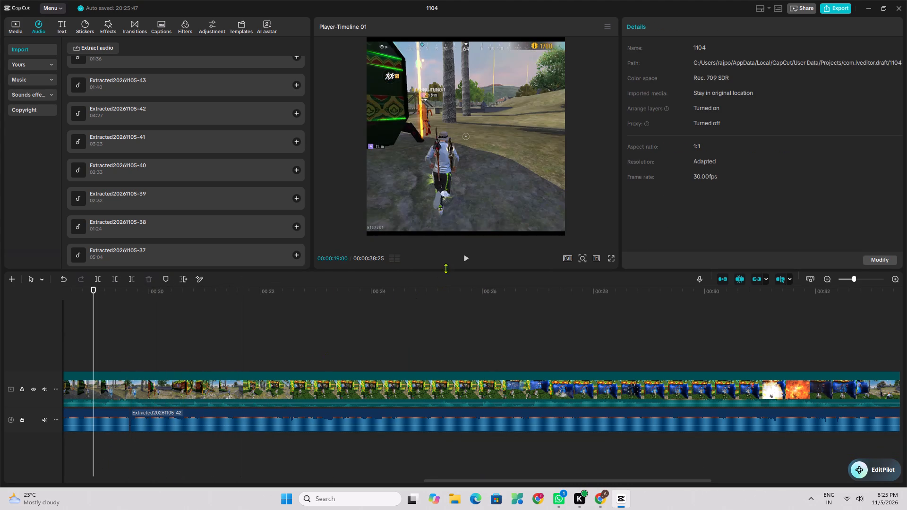
click(466, 263)
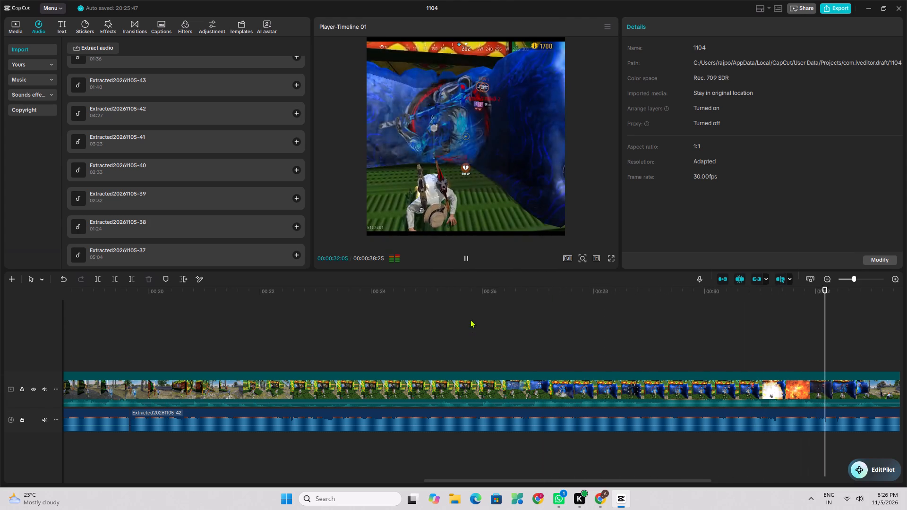
click(467, 262)
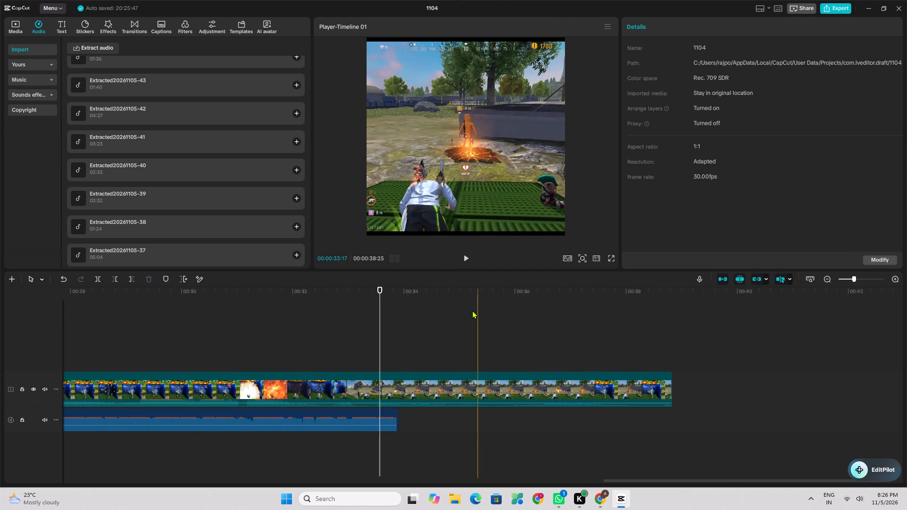
Replay the timeline from 00:29 past the end of the second music clip to check the closing passage.
click(126, 461)
click(461, 261)
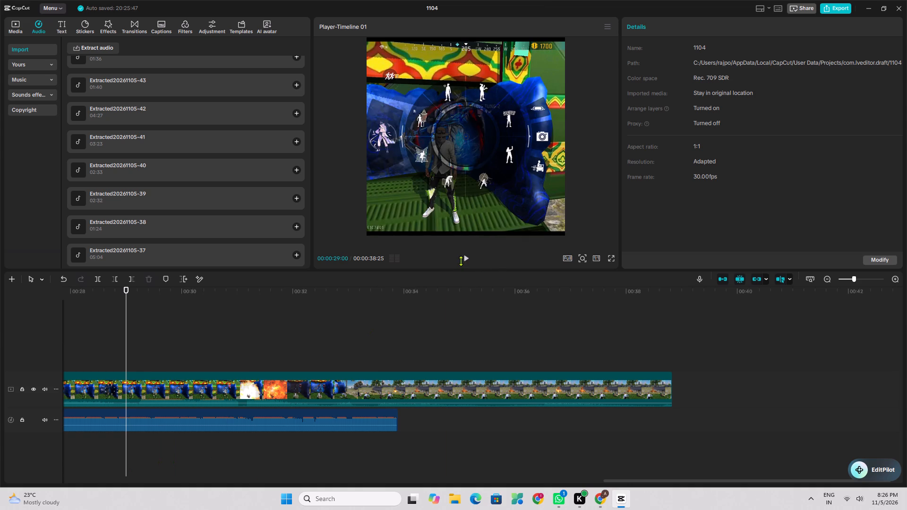
click(465, 261)
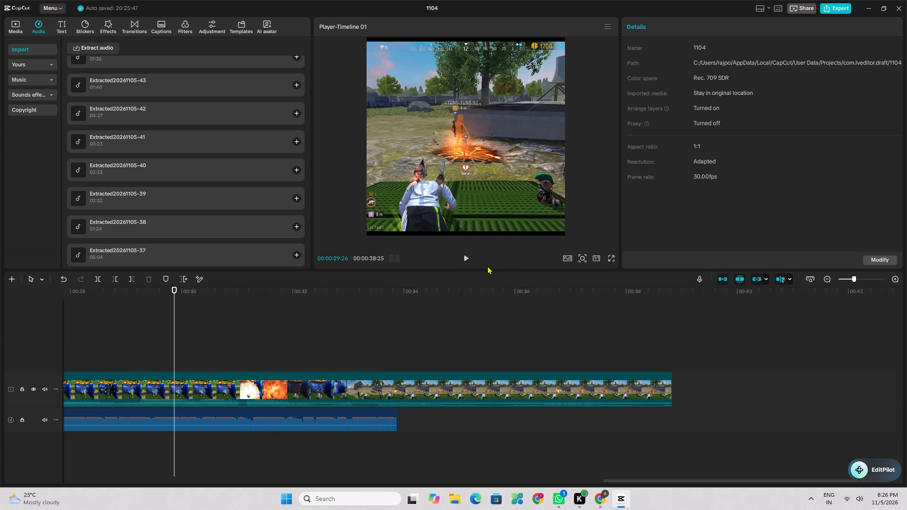
click(460, 261)
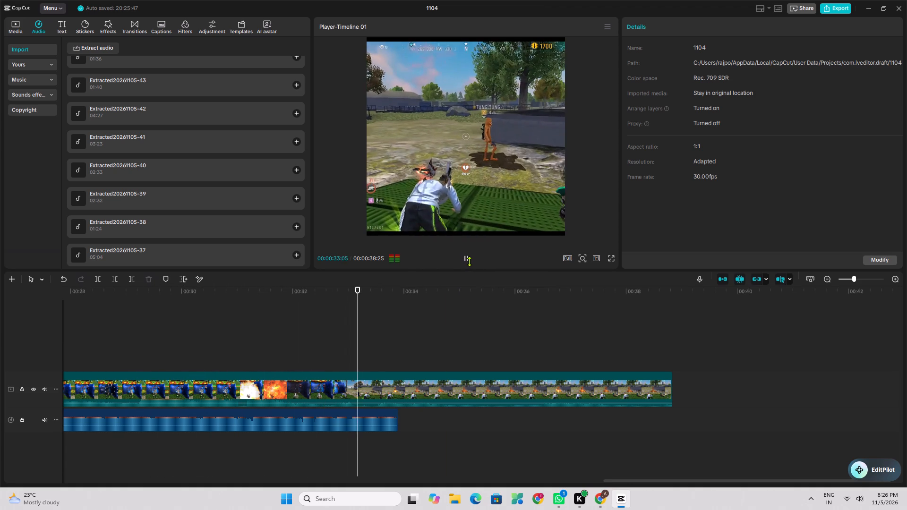
click(470, 261)
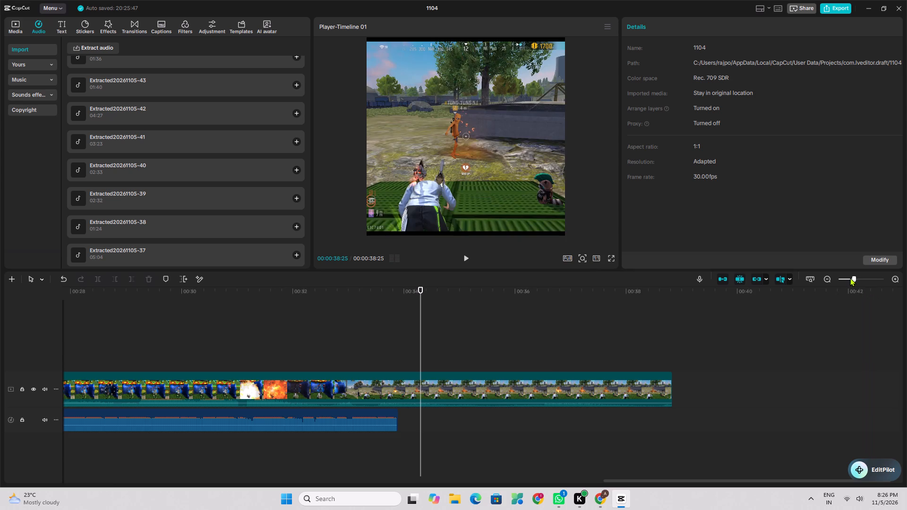
Return the playhead to 00:00:00:00 at the start of the timeline, with the opening seconds shown in detail.
click(850, 278)
drag(519, 289, 0, 438)
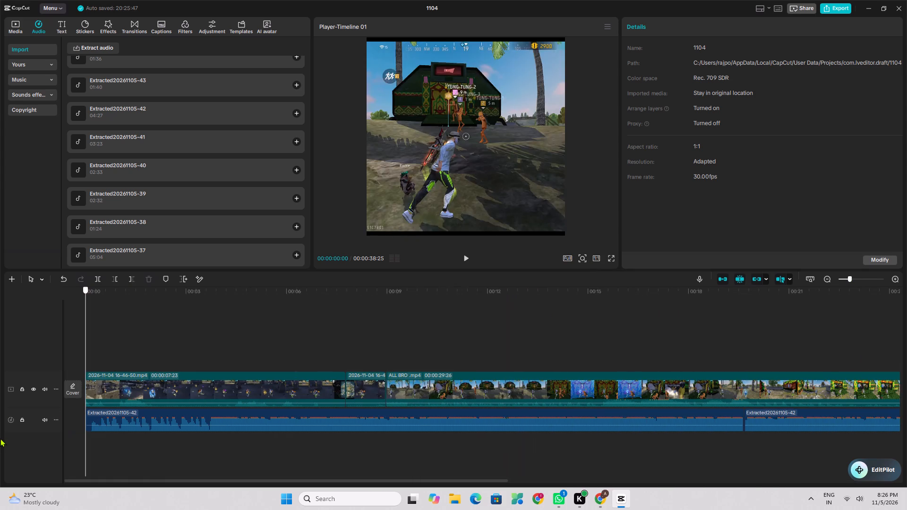
drag(0, 438, 20, 429)
click(855, 274)
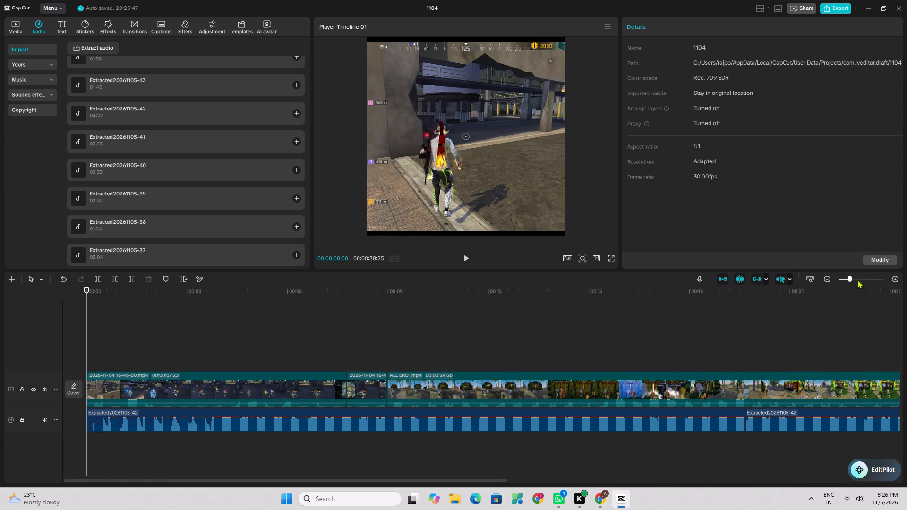
click(857, 280)
click(861, 277)
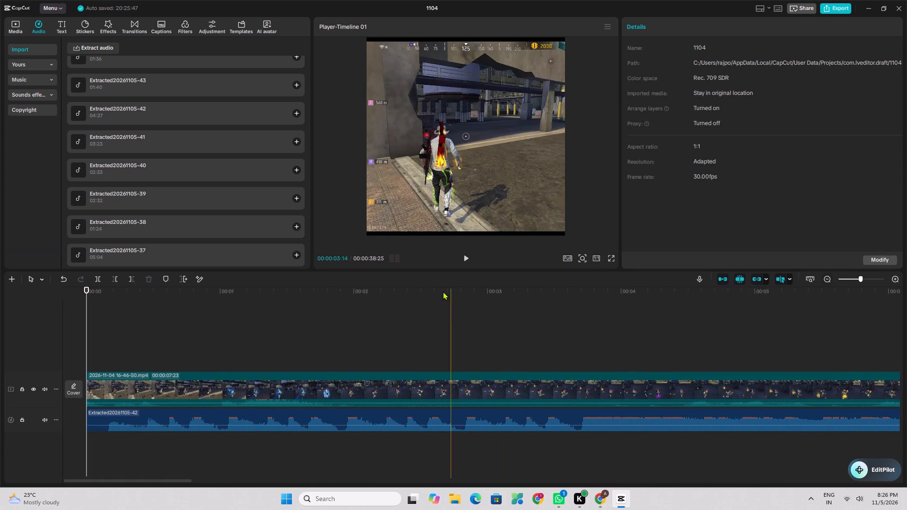
Switch to Chrome and replay the #animatedseries YouTube Short from its beginning, pausing at the opening caption to study the reference edit.
click(601, 498)
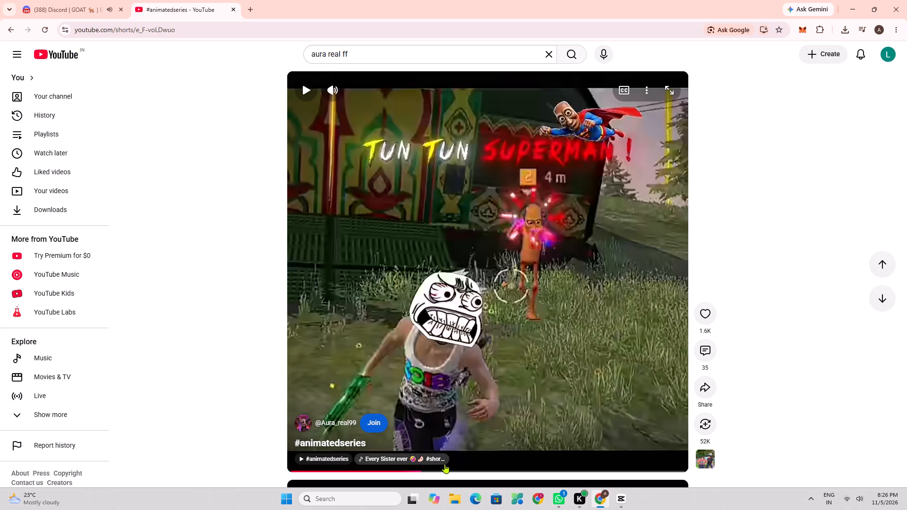
drag(380, 478, 274, 489)
click(377, 360)
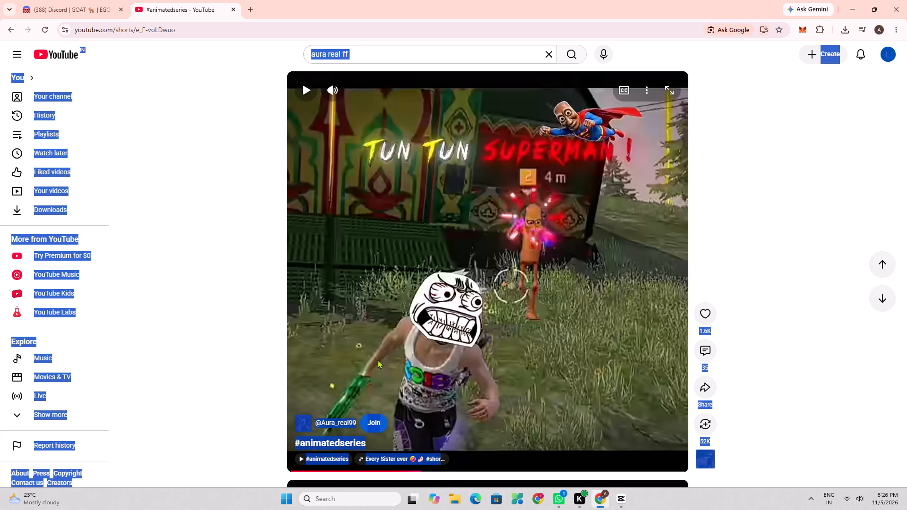
drag(418, 468, 266, 476)
click(404, 293)
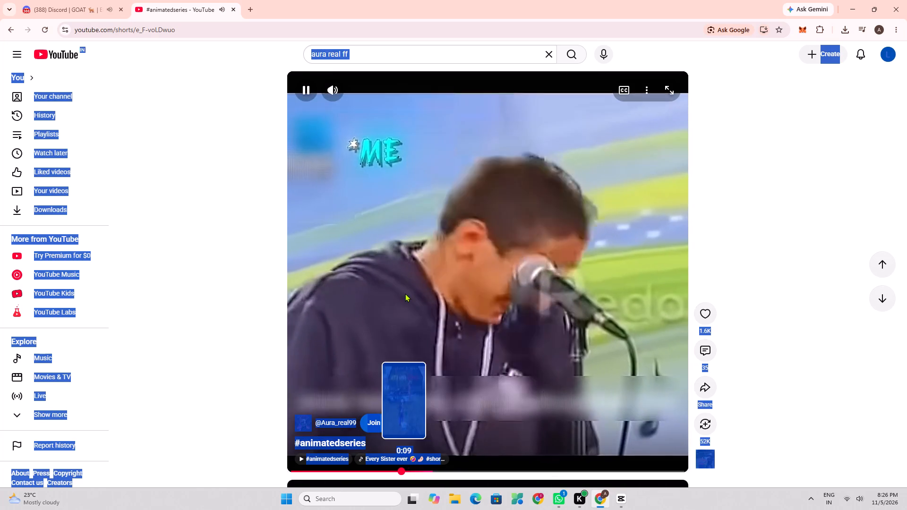
right_click(257, 316)
click(228, 320)
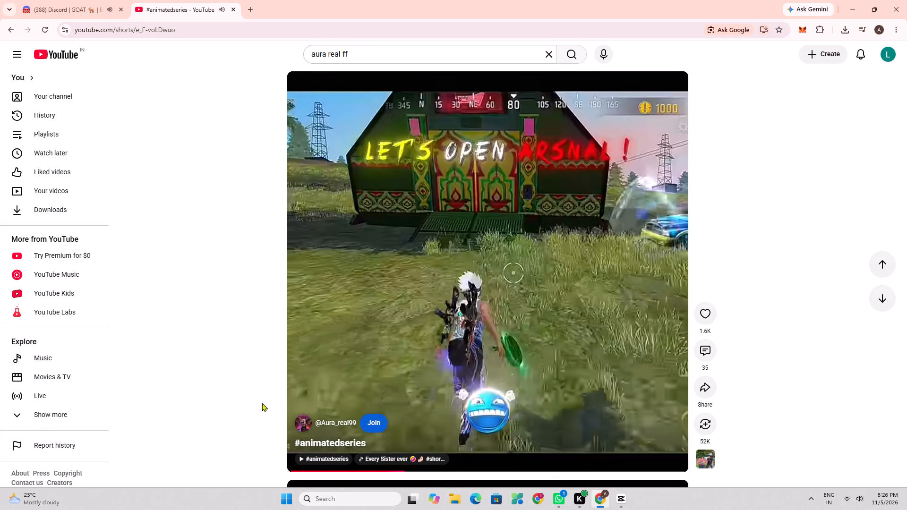
click(293, 472)
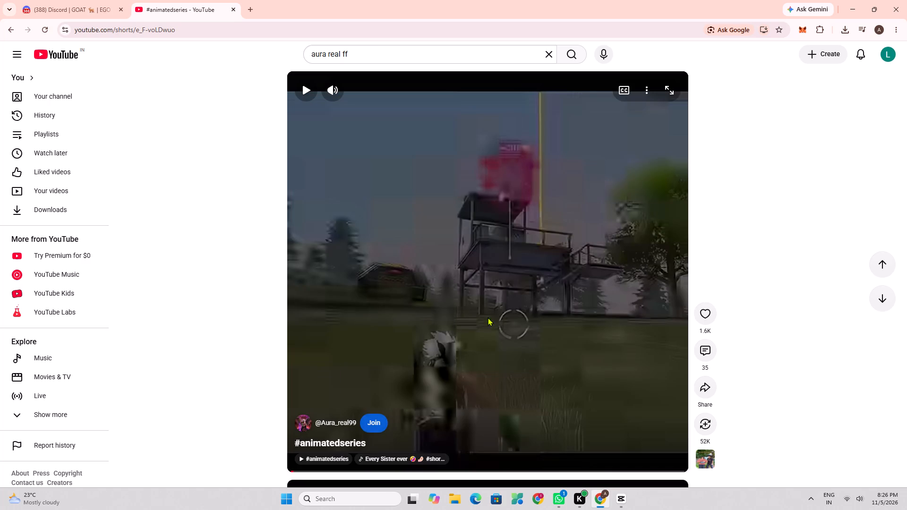
click(510, 295)
click(510, 295)
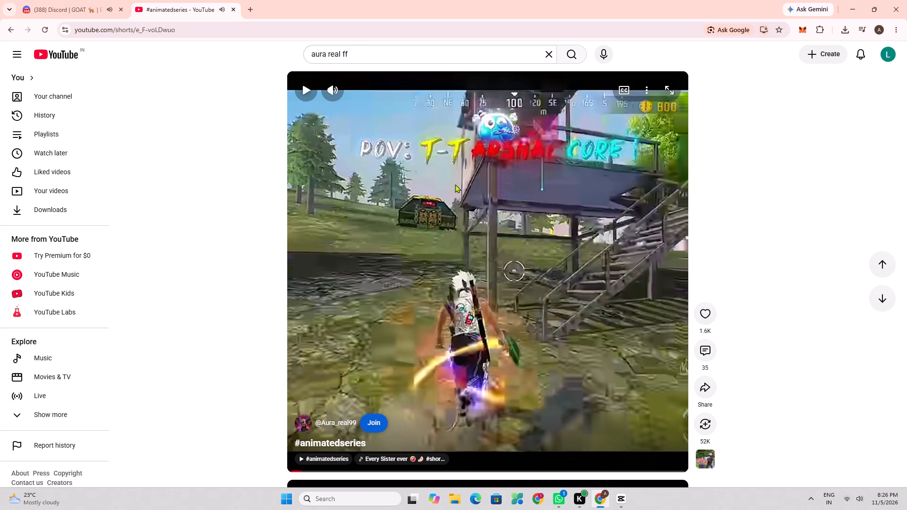
Switch back to CapCut, start Extract audio, and look for media in the Comp 1 folder under Downloads, TEXT TUNG TUNG.
click(625, 504)
click(93, 49)
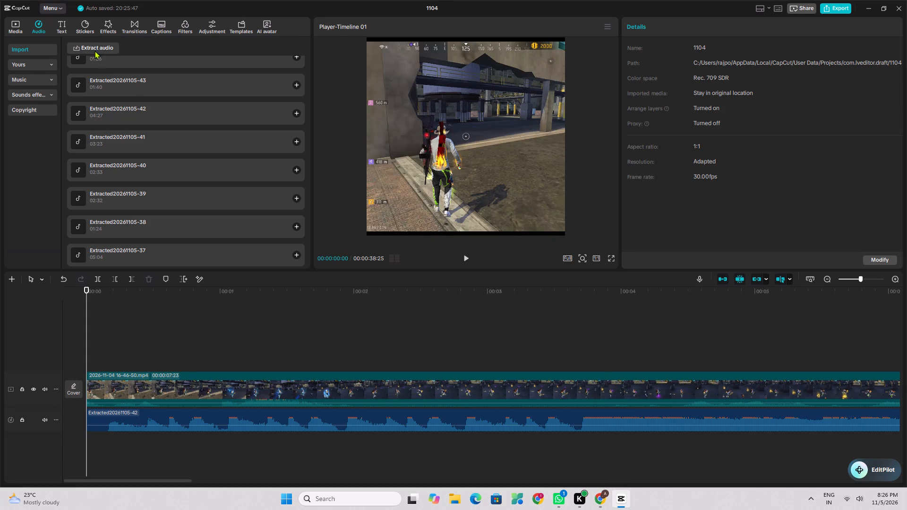
click(62, 85)
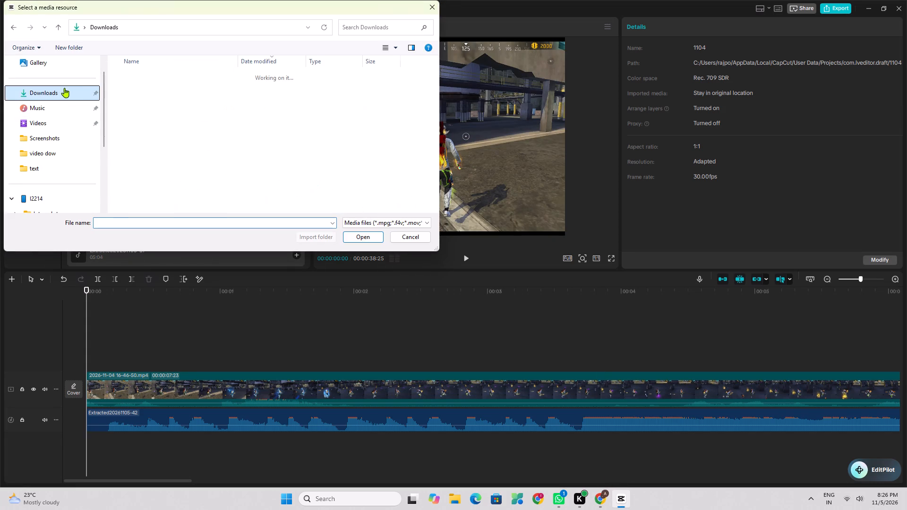
click(179, 113)
click(180, 113)
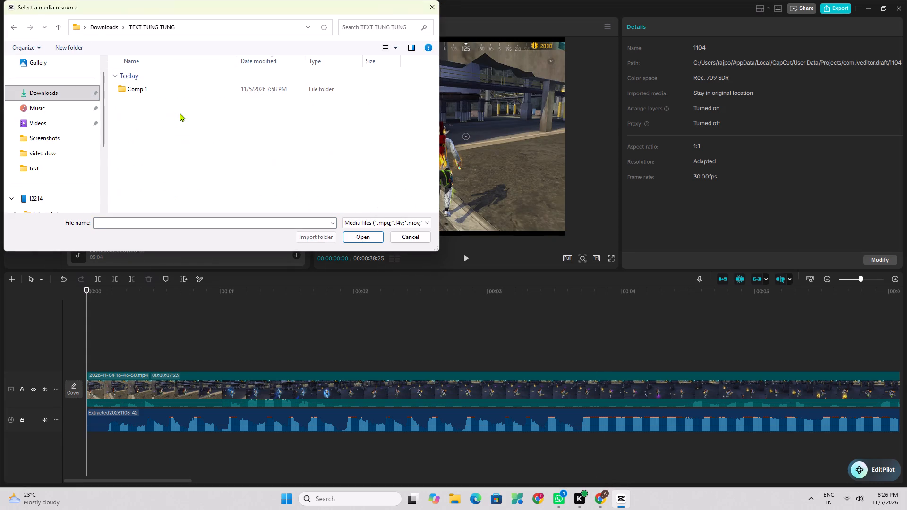
double_click(156, 84)
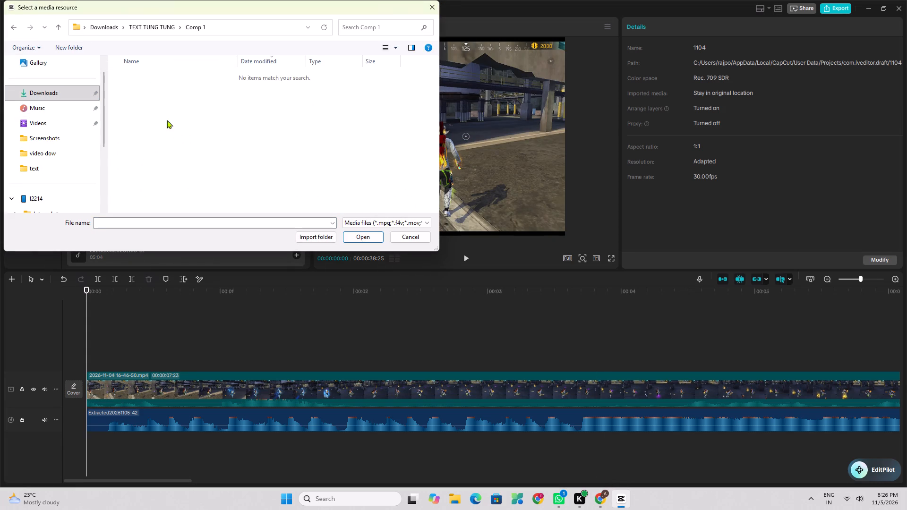
scroll(181, 122, up, 2)
scroll(150, 118, down, 3)
scroll(132, 117, up, 1)
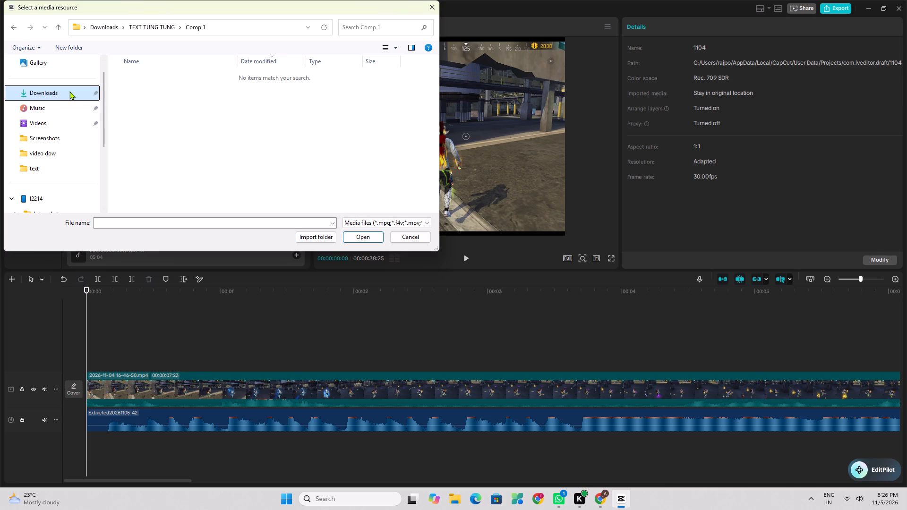
Go back through Downloads and TEXT TUNG TUNG to check the Comp 1 folder again for usable files.
click(69, 91)
click(161, 114)
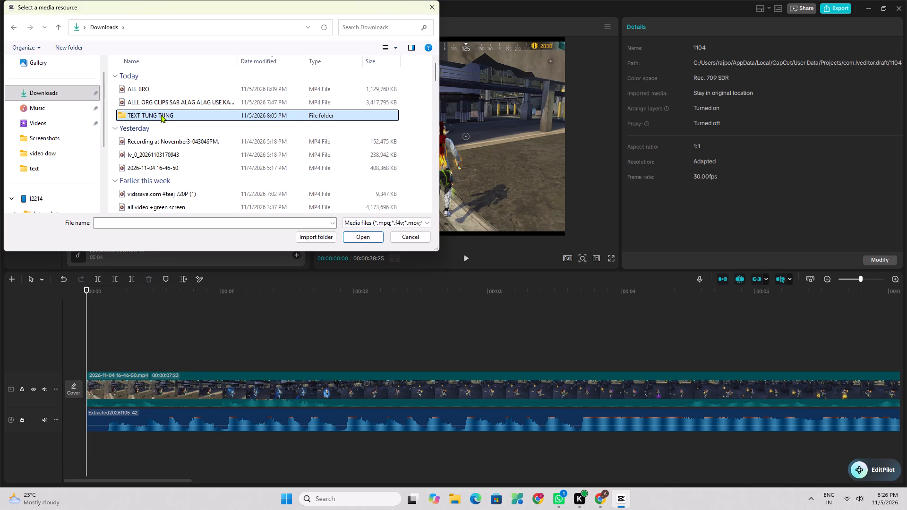
click(163, 114)
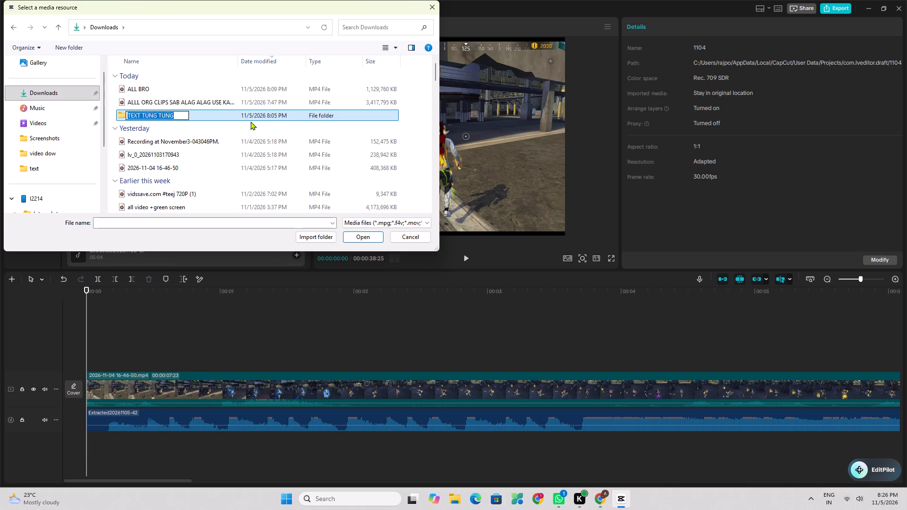
click(365, 232)
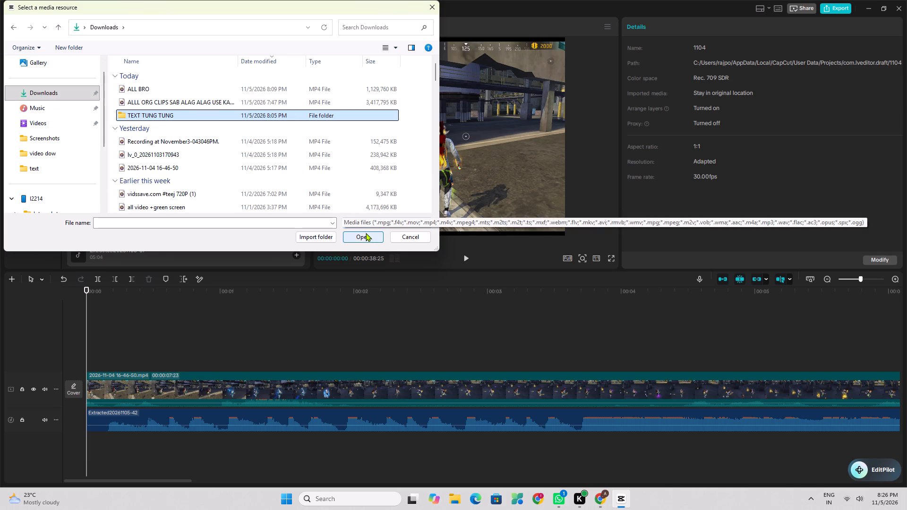
click(368, 236)
click(153, 89)
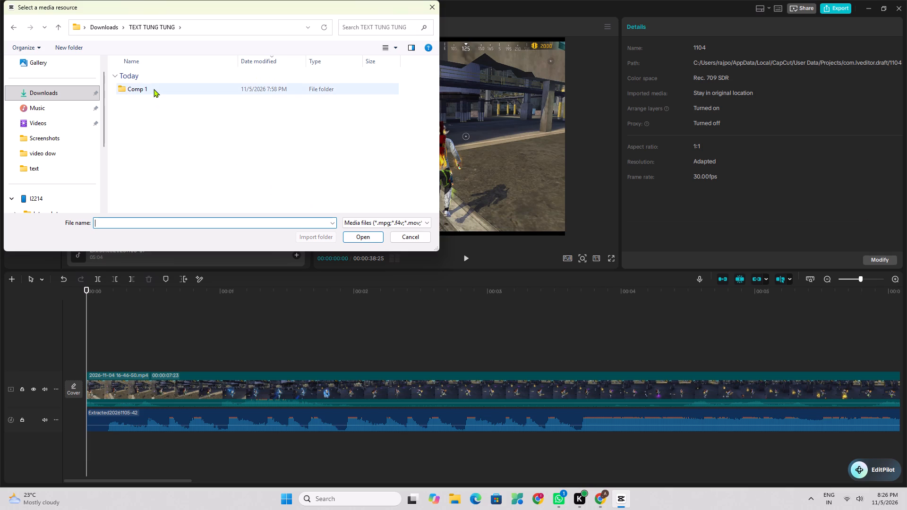
click(154, 89)
click(171, 132)
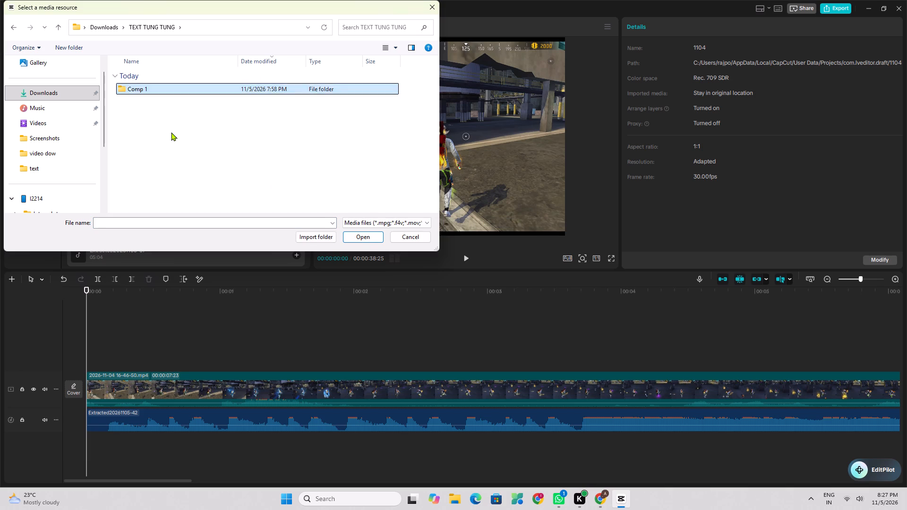
double_click(130, 91)
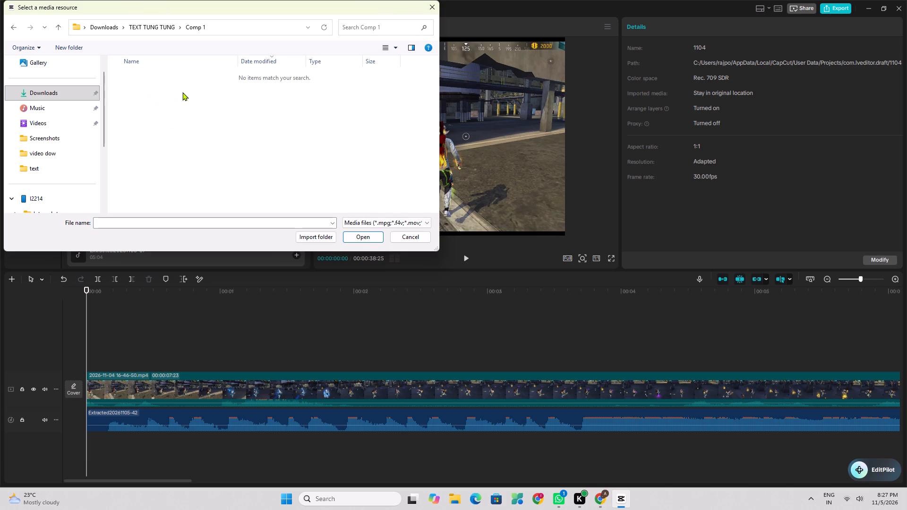
scroll(285, 86, down, 2)
scroll(228, 104, up, 3)
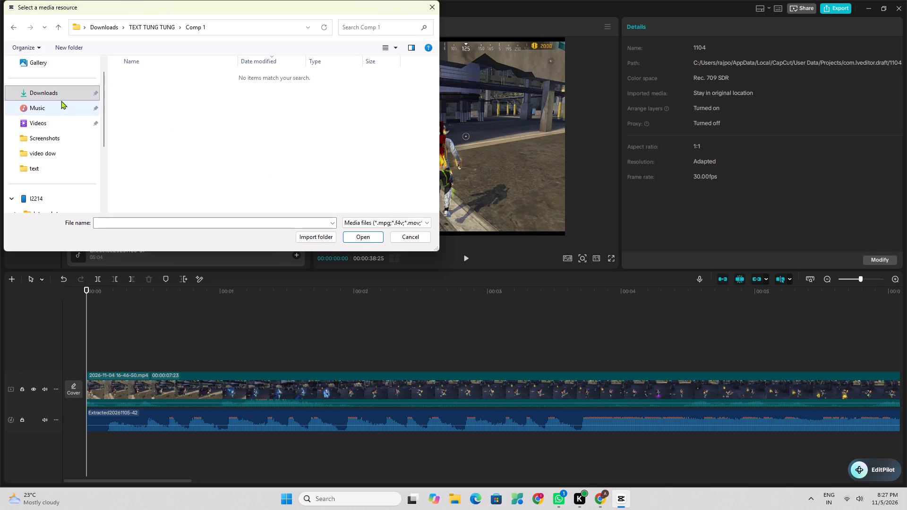
click(61, 101)
click(61, 94)
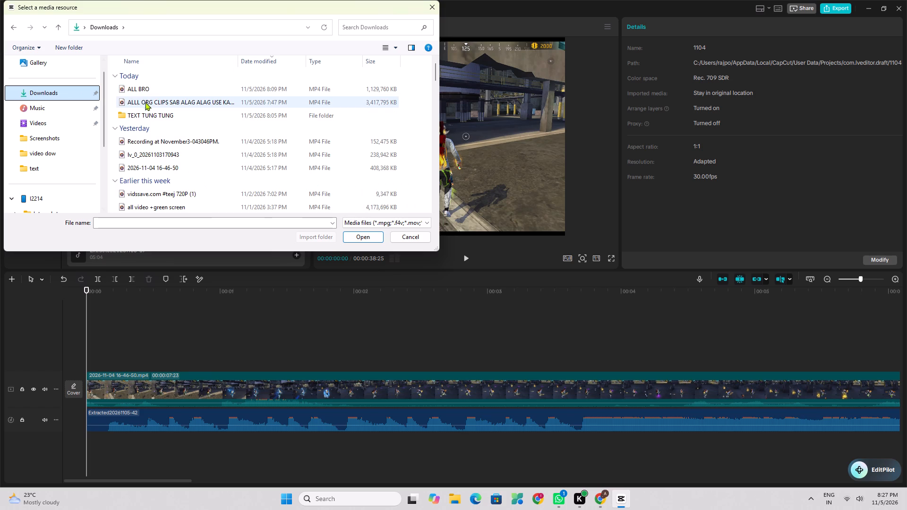
click(160, 112)
click(160, 112)
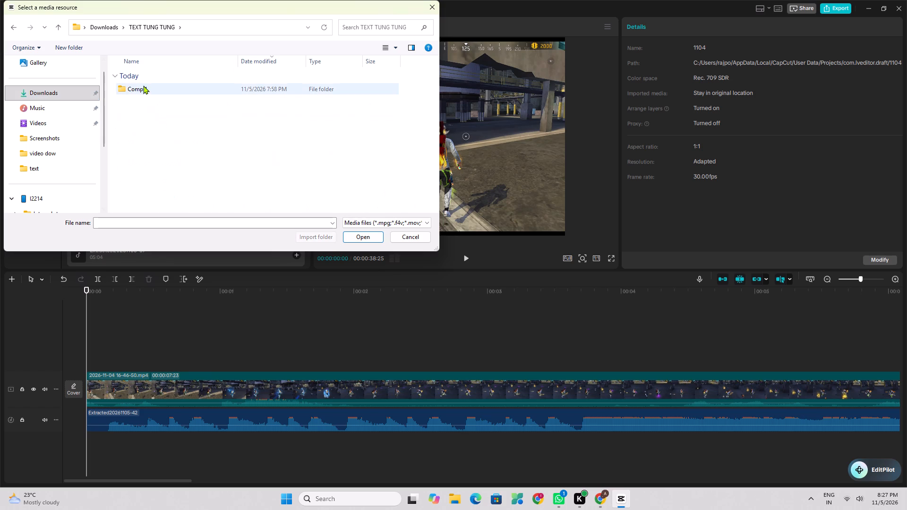
double_click(143, 85)
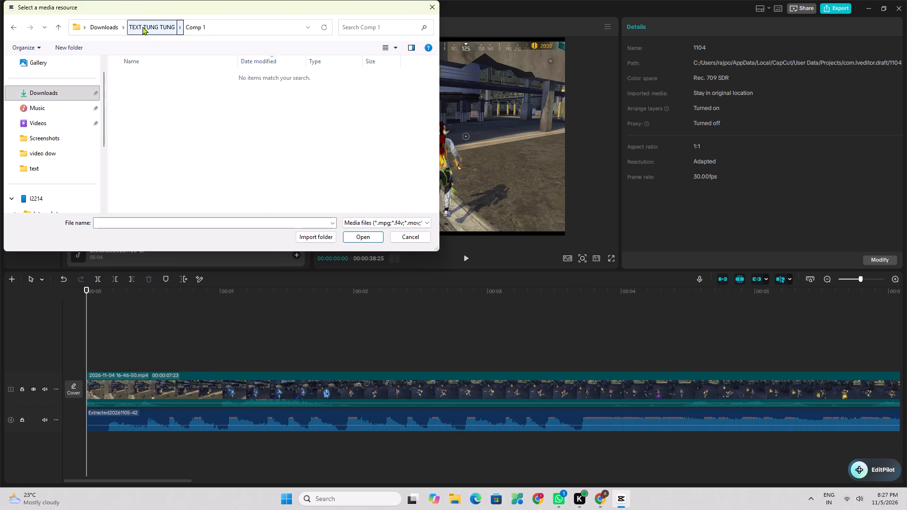
click(142, 26)
double_click(141, 88)
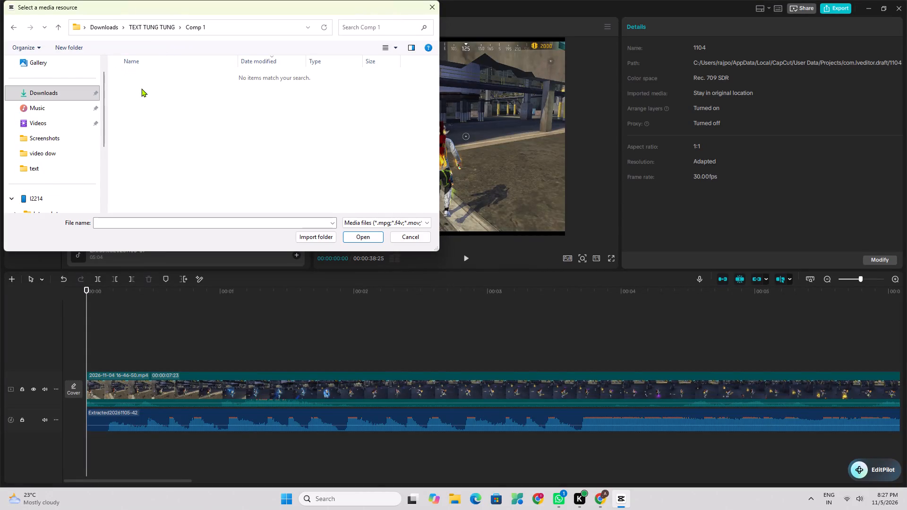
Browse the Gallery location in the file picker for the needed media.
click(54, 68)
scroll(67, 107, up, 2)
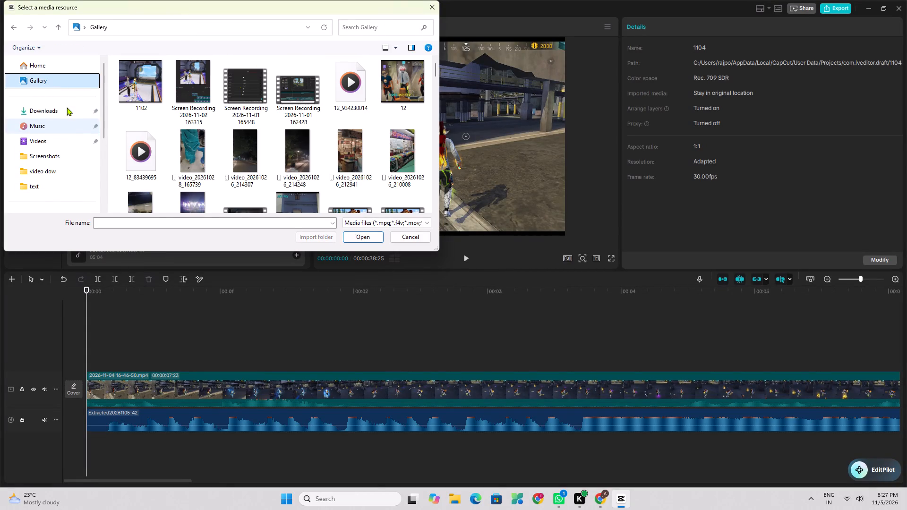
scroll(163, 108, down, 5)
scroll(219, 118, down, 6)
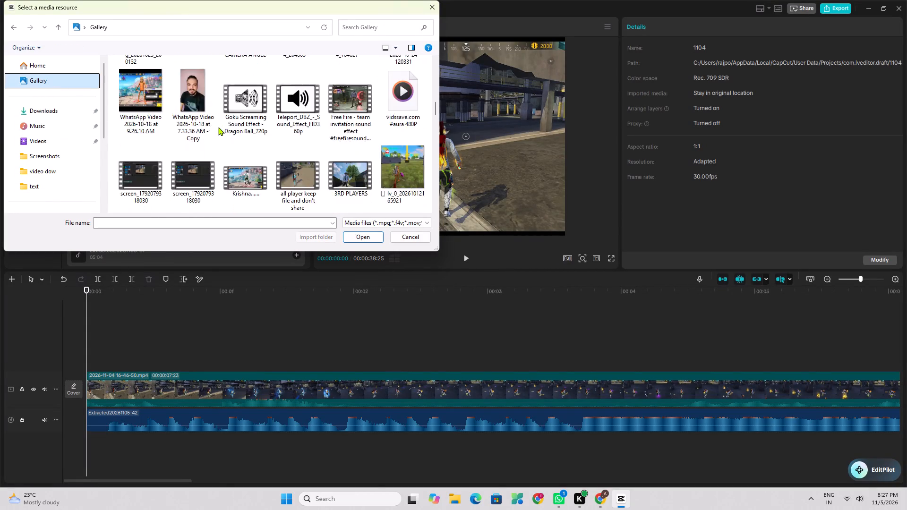
scroll(127, 138, down, 1)
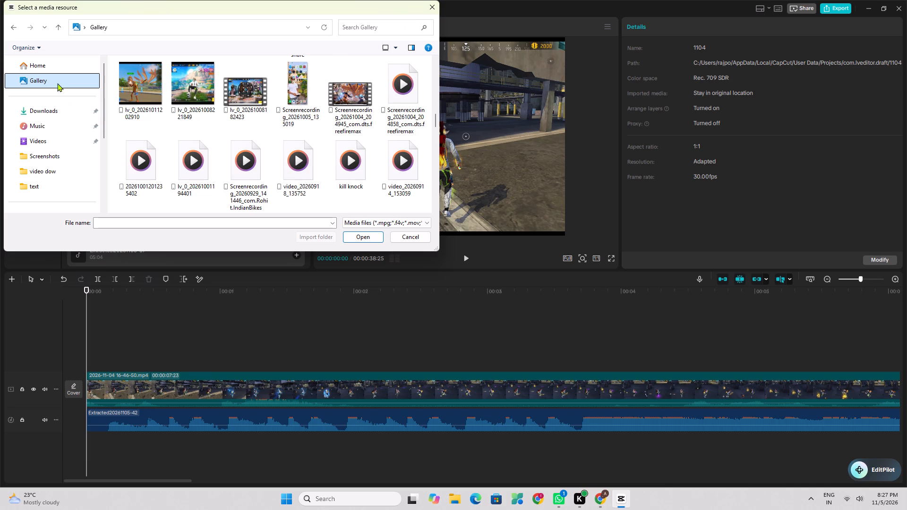
scroll(167, 110, up, 3)
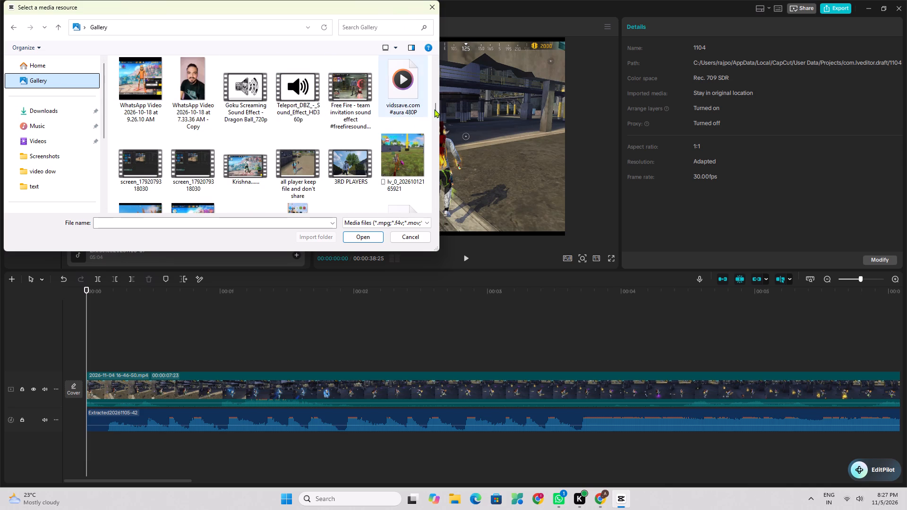
drag(435, 111, 427, 68)
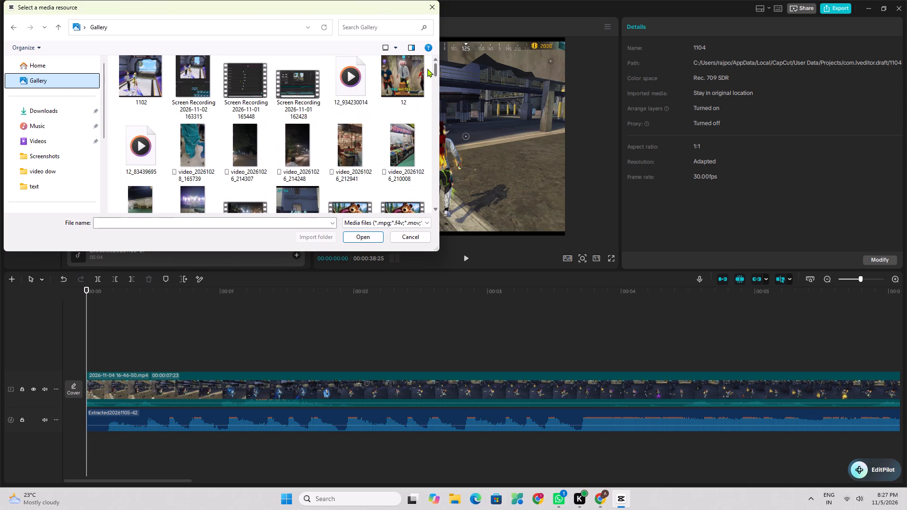
drag(427, 68, 427, 68)
Look through the recent files in Home and the text folder on the I2214 device for the needed media.
click(54, 66)
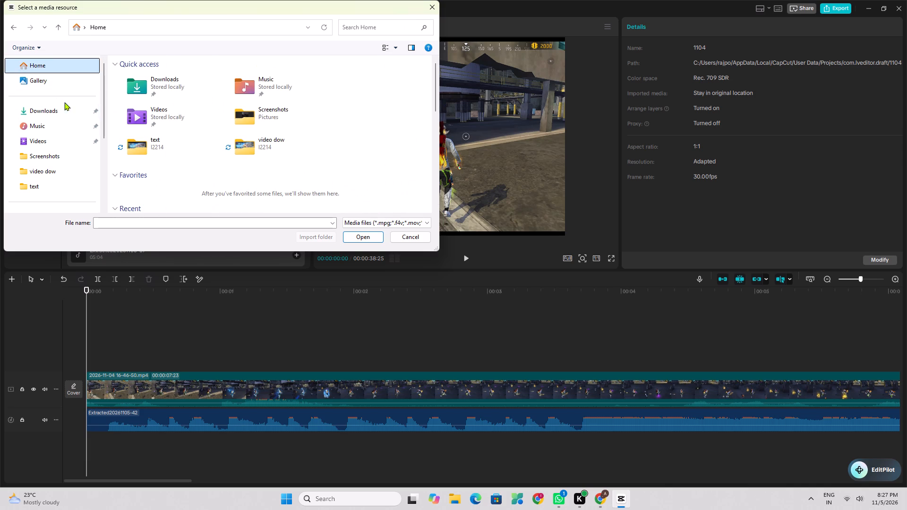
scroll(133, 102, down, 5)
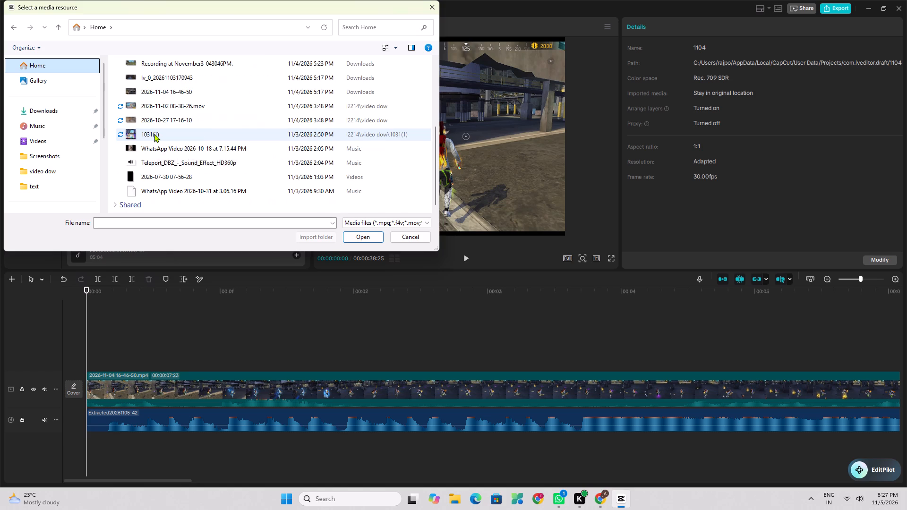
scroll(138, 141, down, 1)
scroll(41, 161, down, 2)
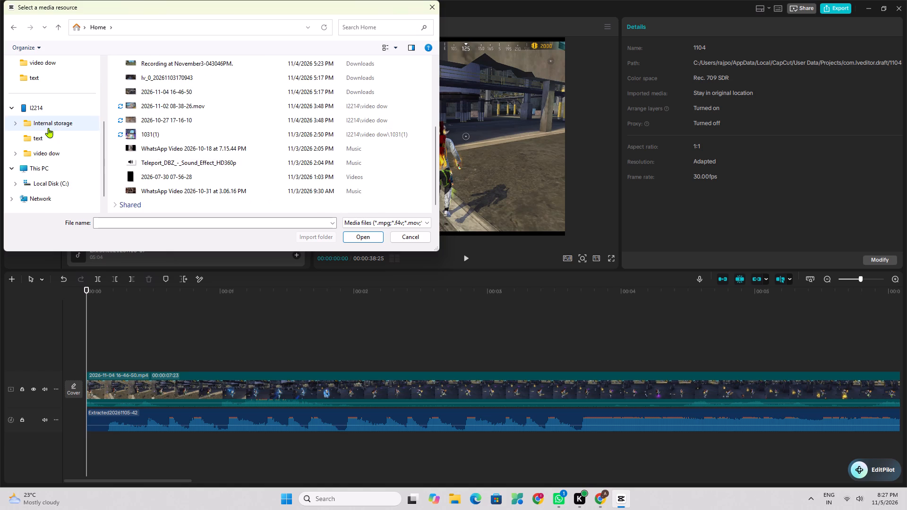
click(48, 139)
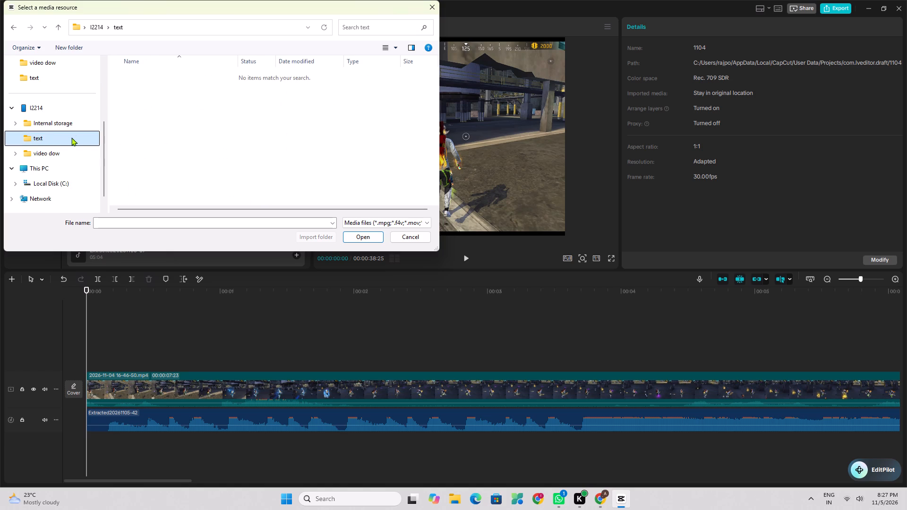
scroll(146, 137, up, 1)
scroll(45, 85, up, 3)
Check Comp 1 inside the TEXT TUNG TUNG folder in Downloads once more, and close the file picker without importing anything.
click(45, 116)
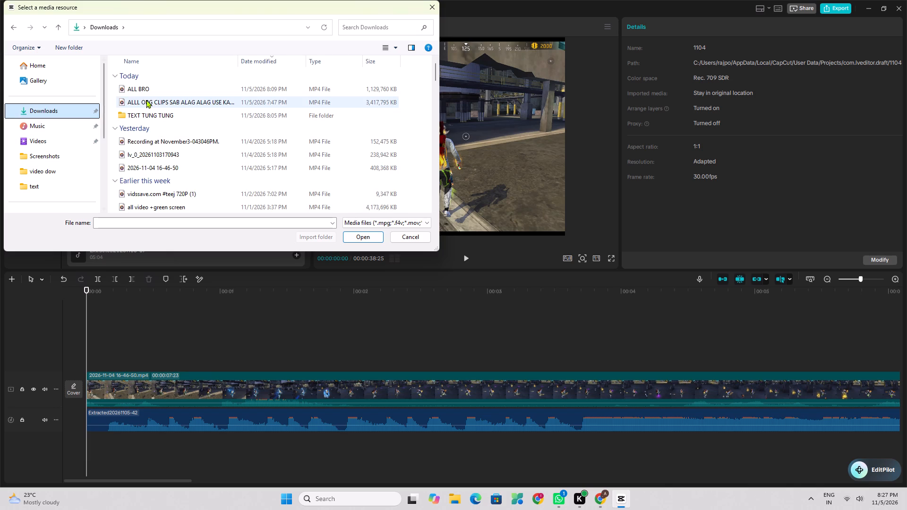
click(165, 113)
click(165, 113)
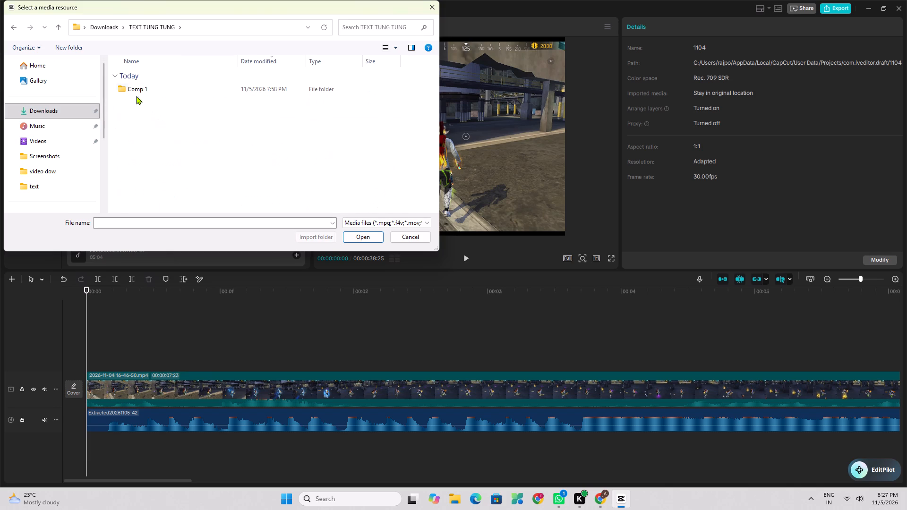
click(134, 91)
click(359, 238)
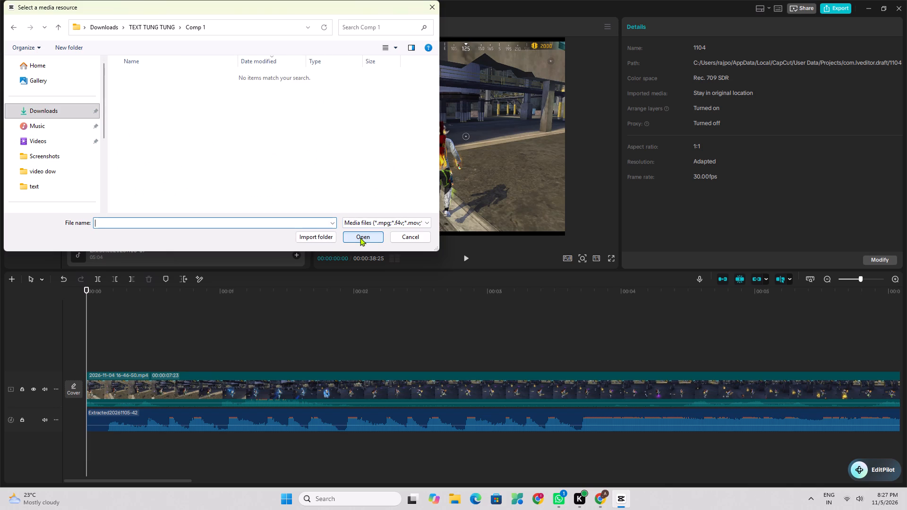
click(431, 10)
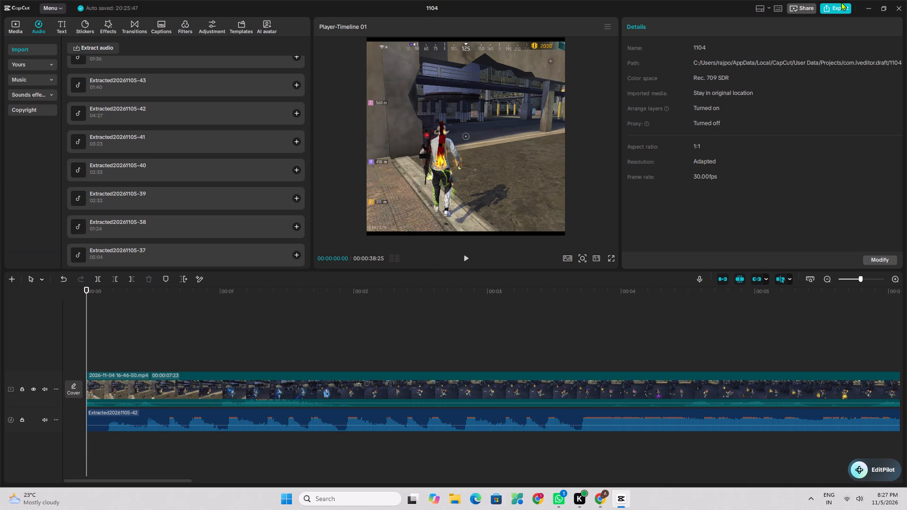
Minimize the CapCut window.
click(874, 5)
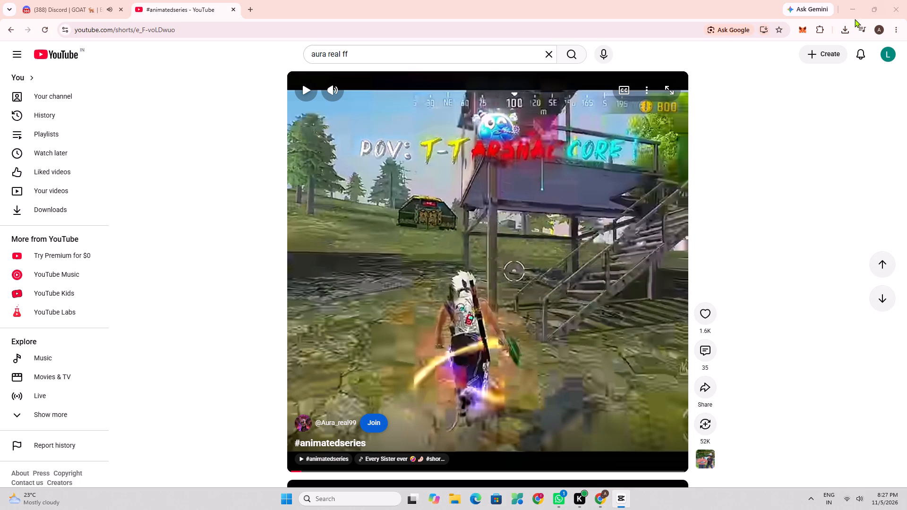
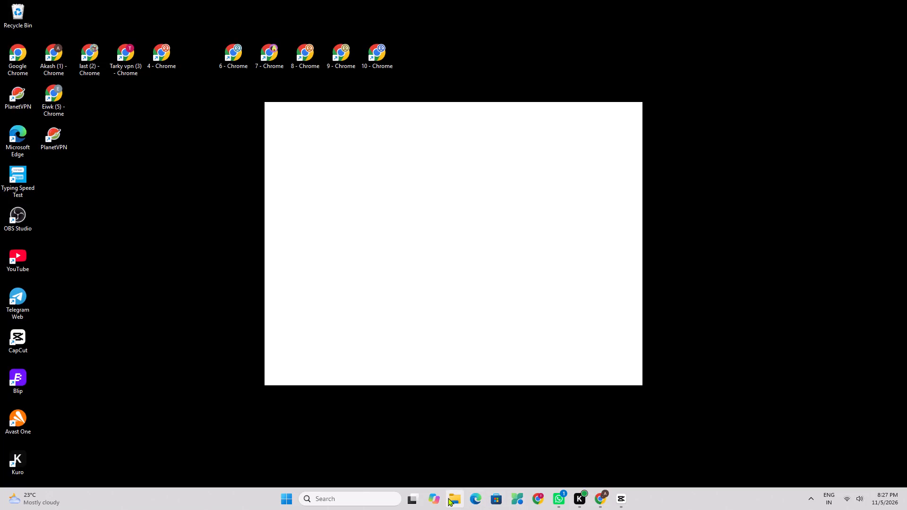
In File Explorer, copy PR_00000 through PR_00005 from Downloads > TEXT TUNG TUNG > Comp 1 into I2214's text folder, and close the window.
double_click(449, 497)
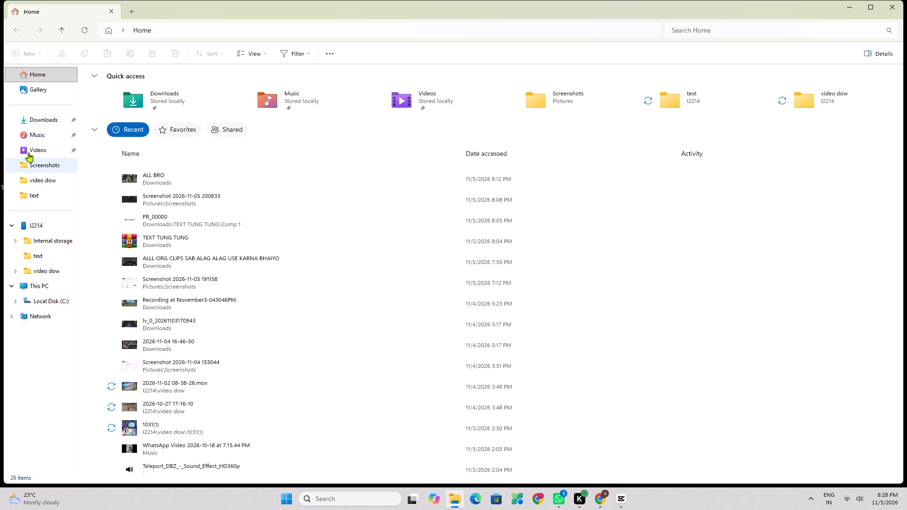
click(51, 123)
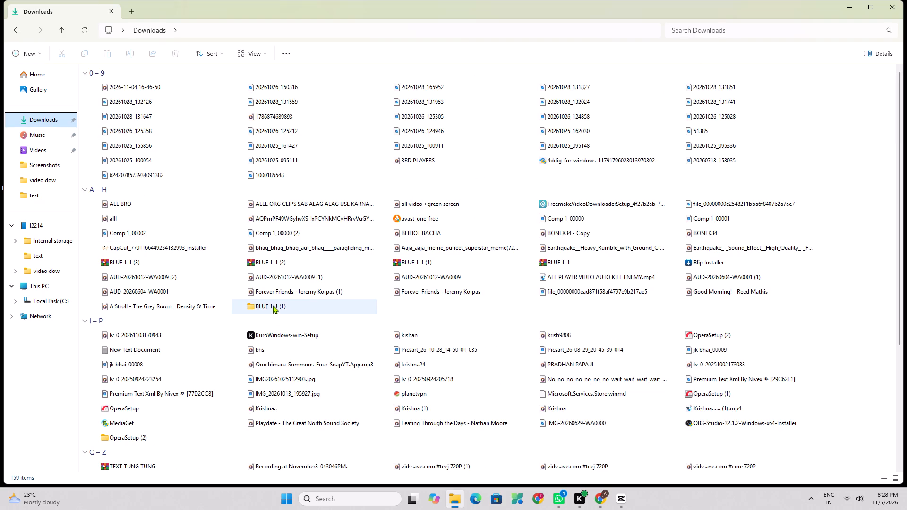
click(156, 437)
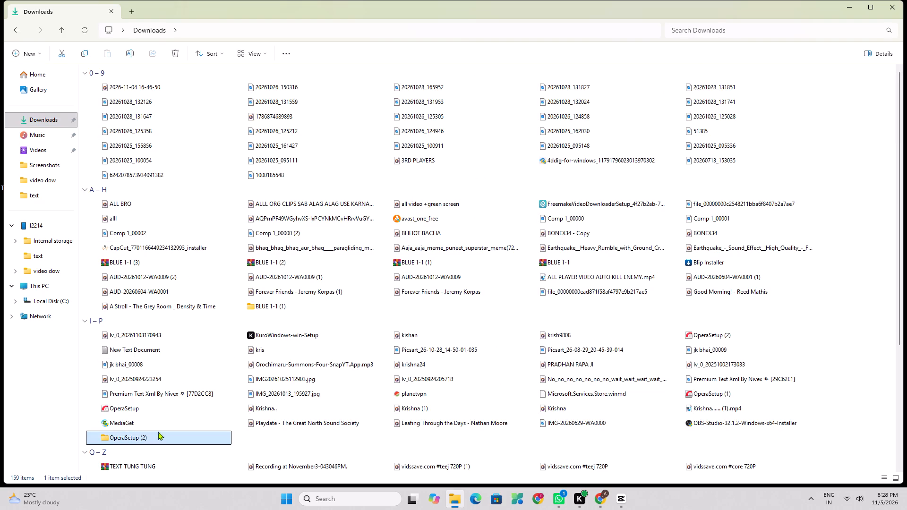
scroll(416, 333, down, 3)
scroll(565, 326, down, 4)
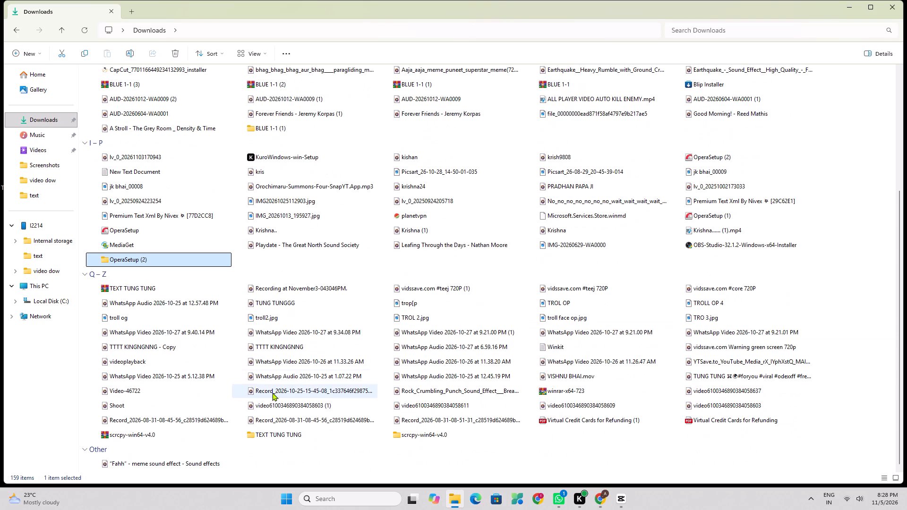
double_click(297, 436)
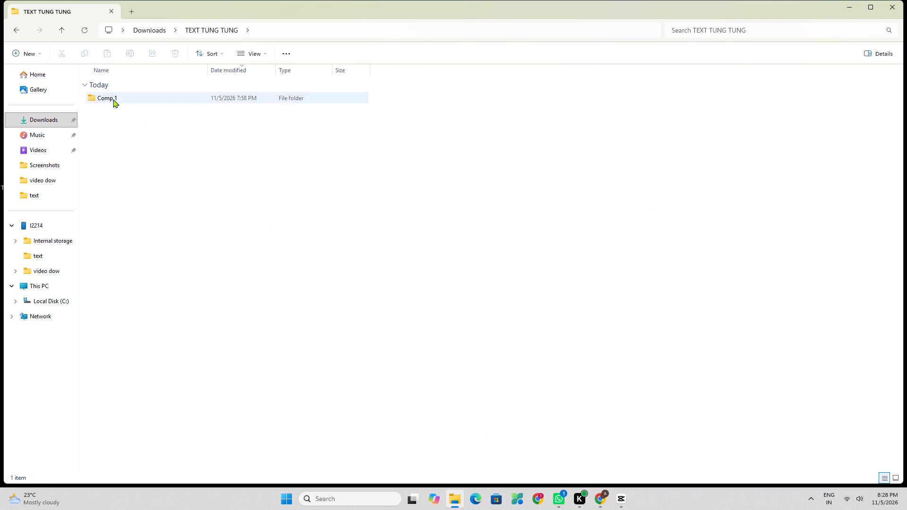
double_click(113, 99)
drag(135, 182, 118, 119)
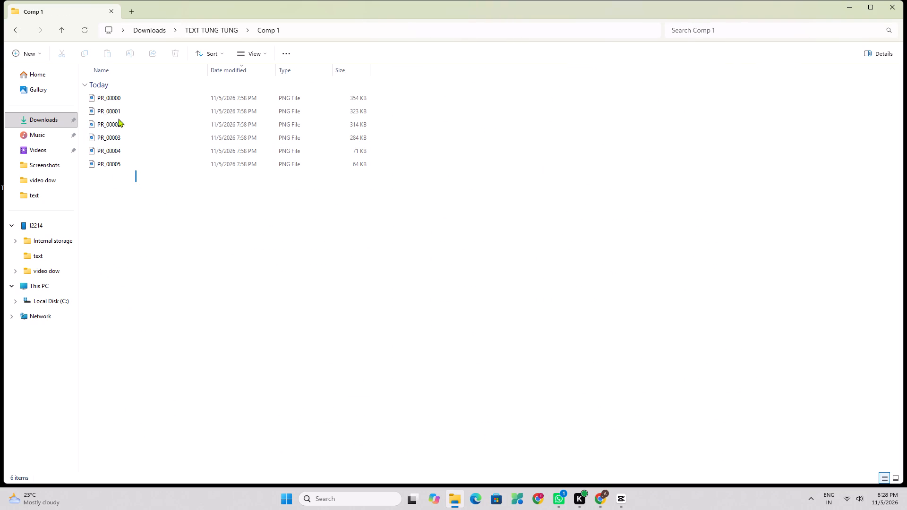
drag(118, 119, 112, 88)
click(84, 53)
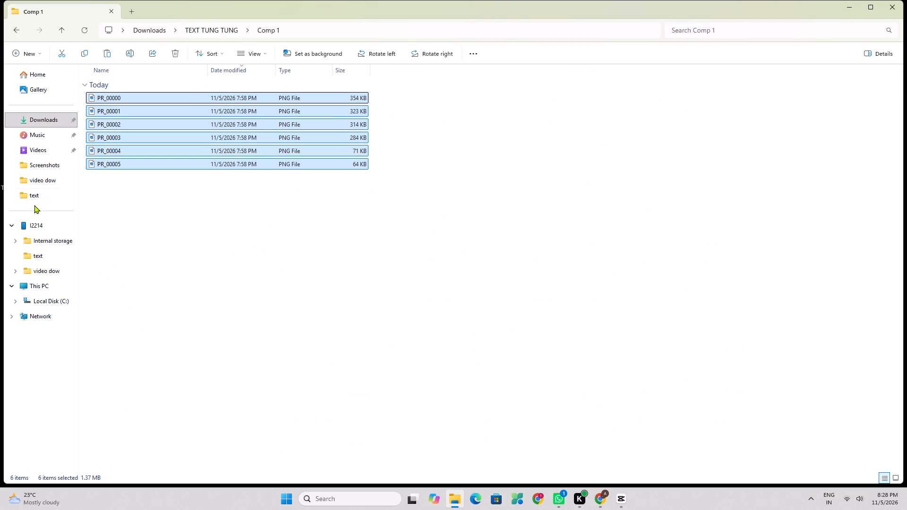
click(41, 195)
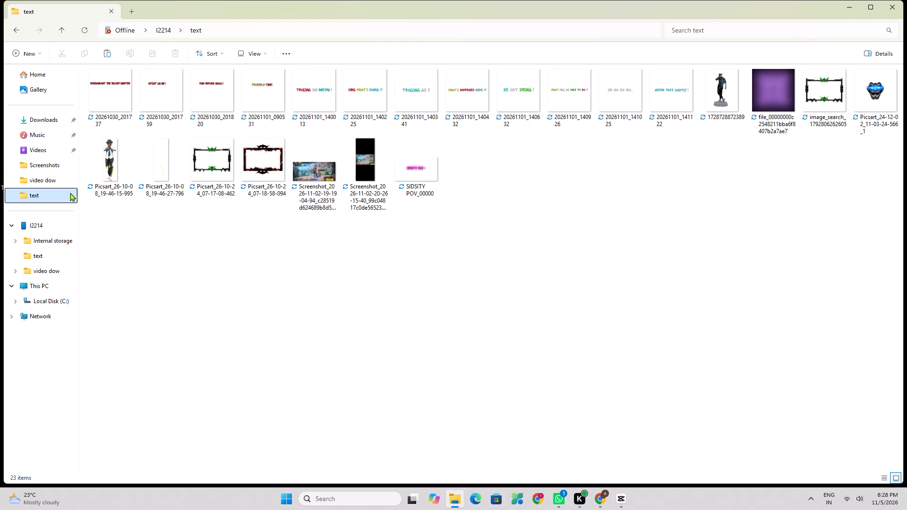
click(106, 55)
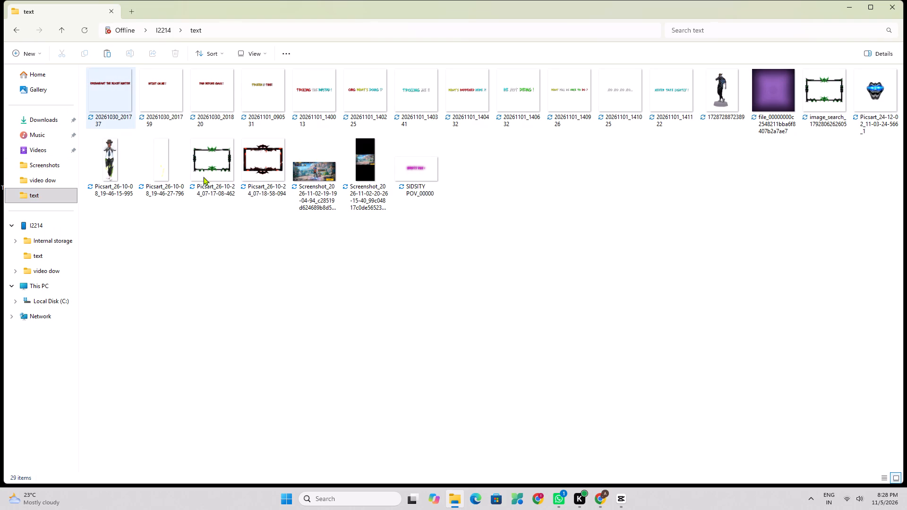
click(898, 6)
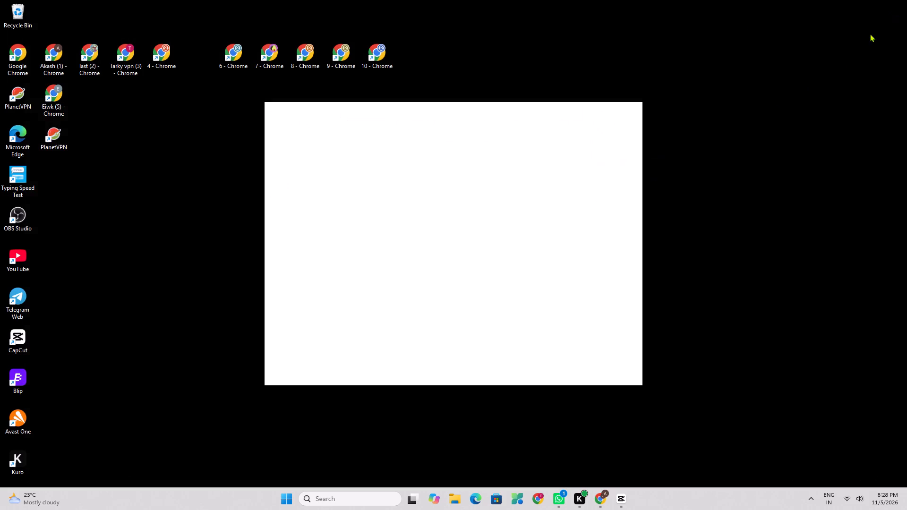
Switch to CapCut and import PR_00000 through PR_00005 from Downloads > TEXT TUNG TUNG > Comp 1 into the project media.
click(615, 495)
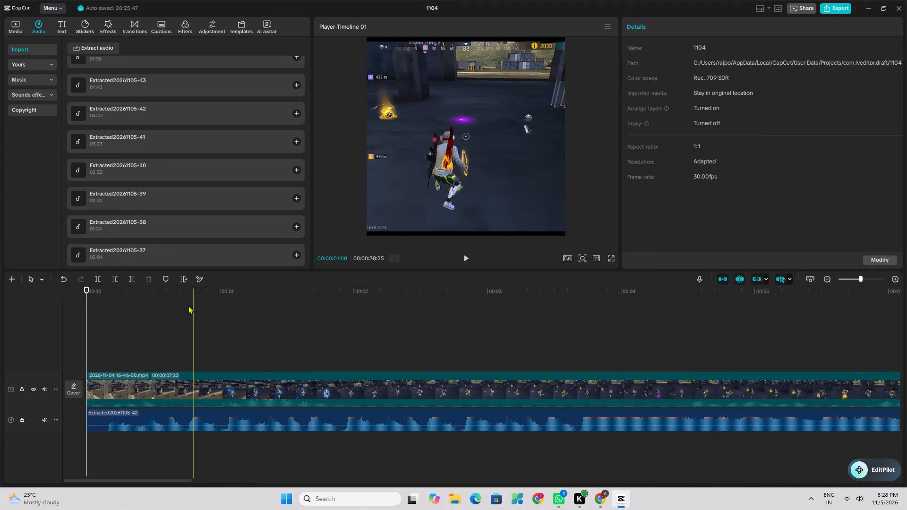
click(14, 24)
click(82, 49)
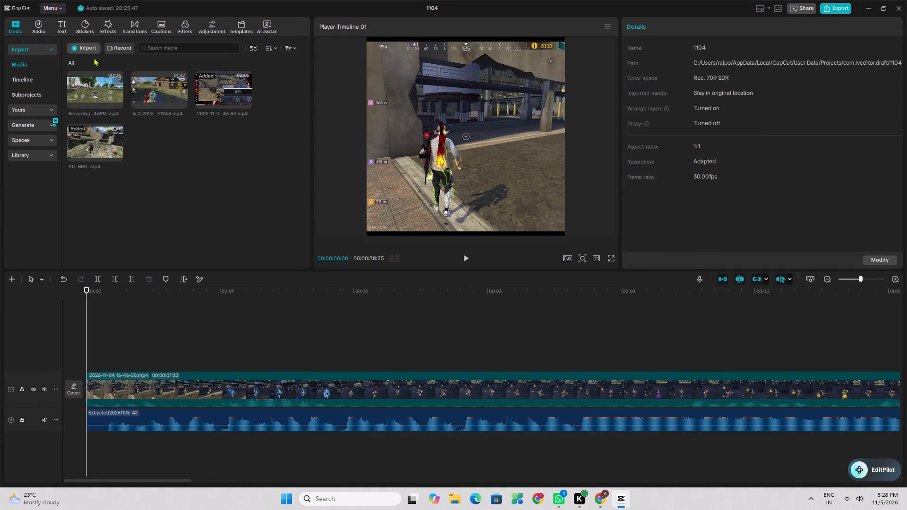
click(109, 67)
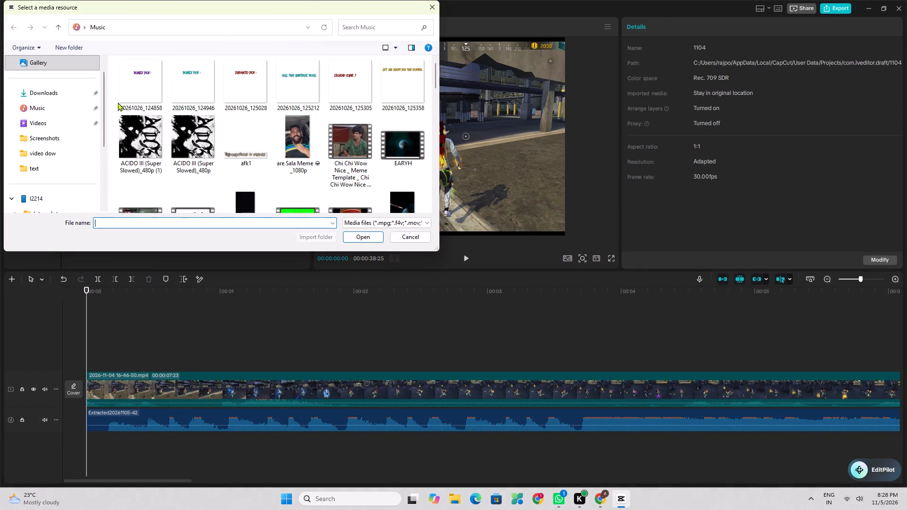
click(50, 93)
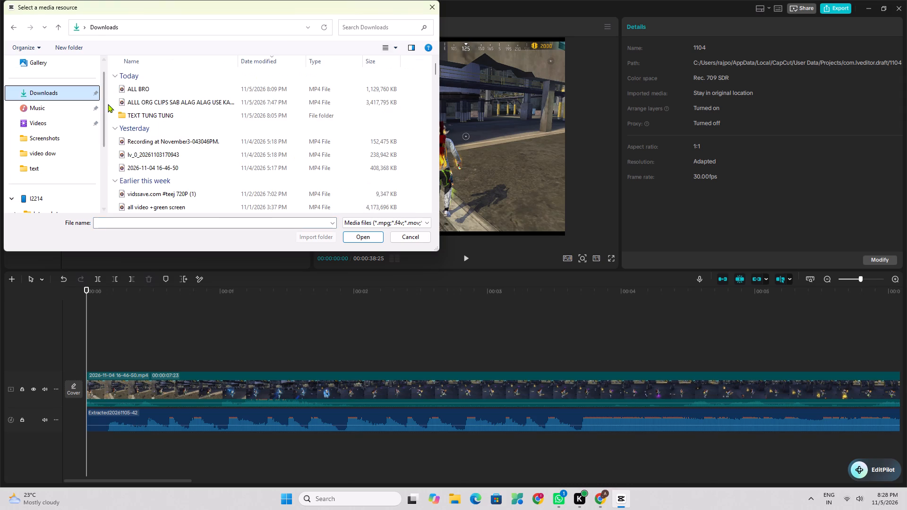
double_click(152, 111)
drag(147, 81, 147, 85)
click(147, 86)
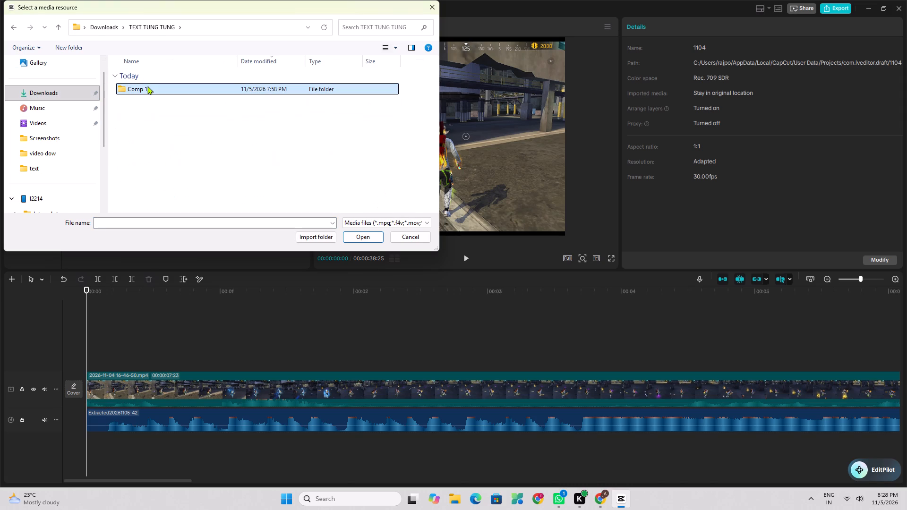
click(147, 86)
double_click(148, 86)
drag(159, 162, 145, 93)
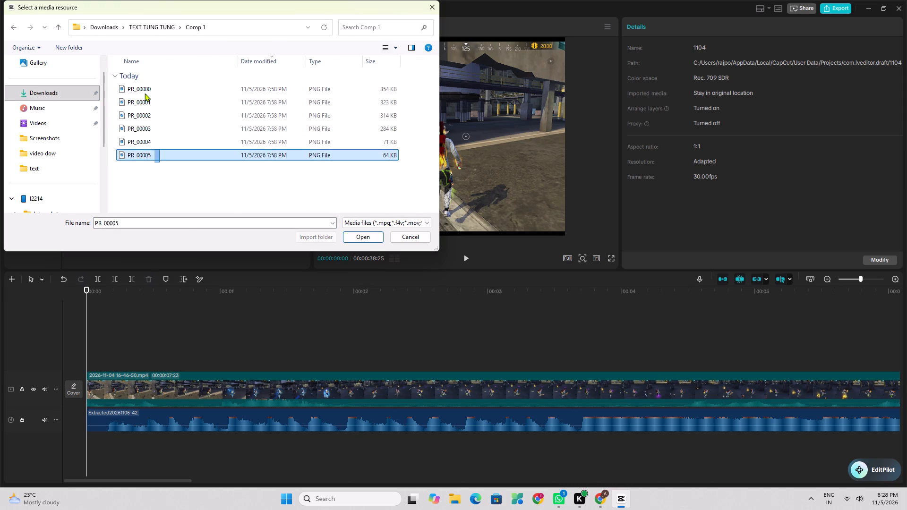
drag(145, 93, 142, 56)
click(372, 242)
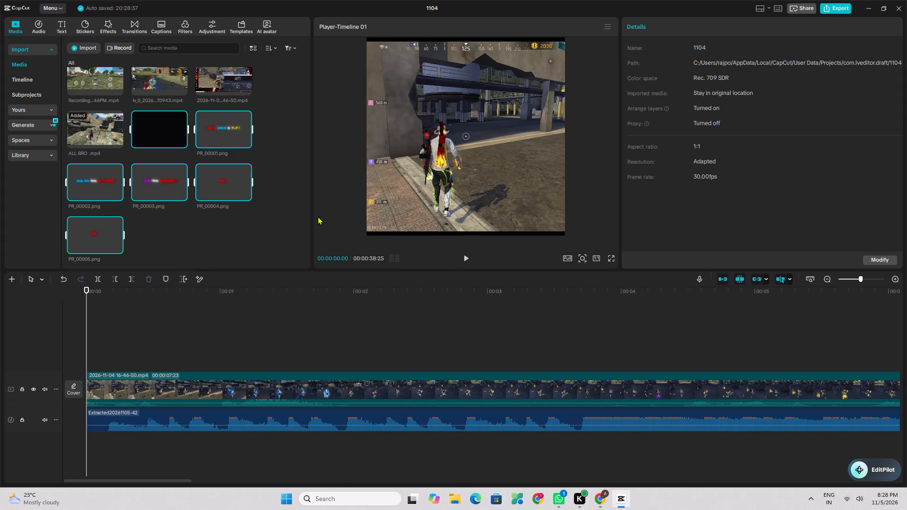
Place the PR_00000.png caption on a new track above the gameplay clip, starting at 00:00.
click(149, 119)
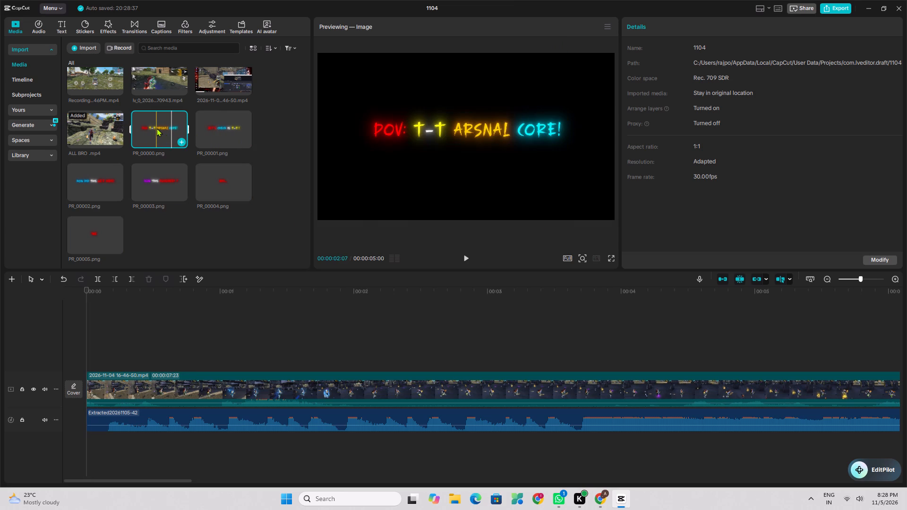
drag(157, 128, 93, 361)
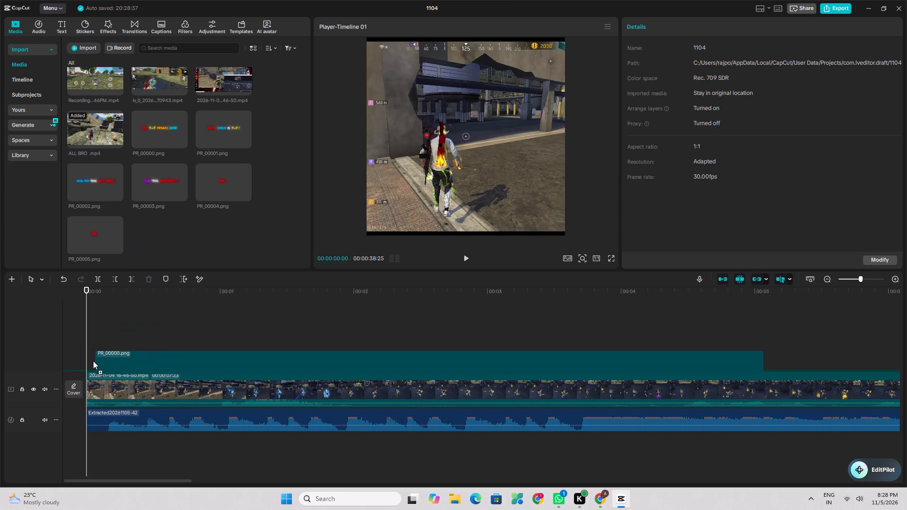
drag(93, 361, 87, 360)
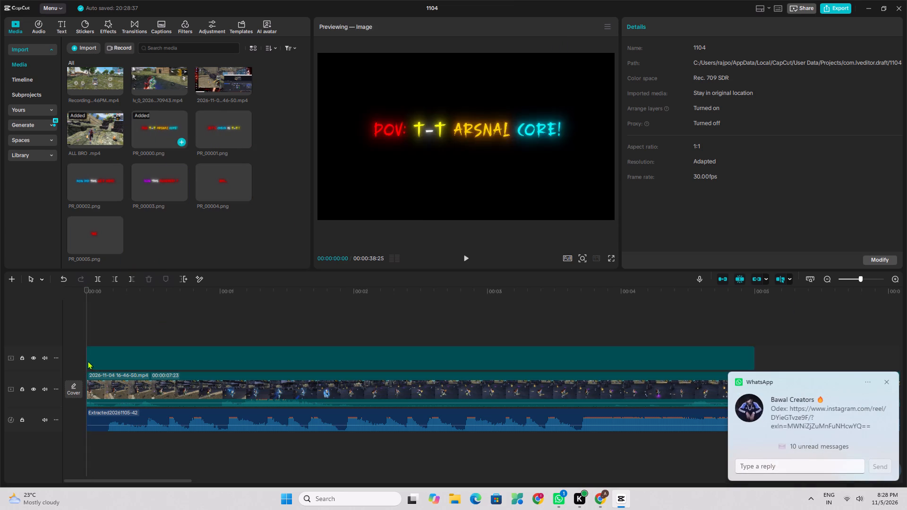
Enlarge the PR_00000.png caption to about 121% and move it, horizontally centred, to the top of the frame, about Y 1234.
click(464, 260)
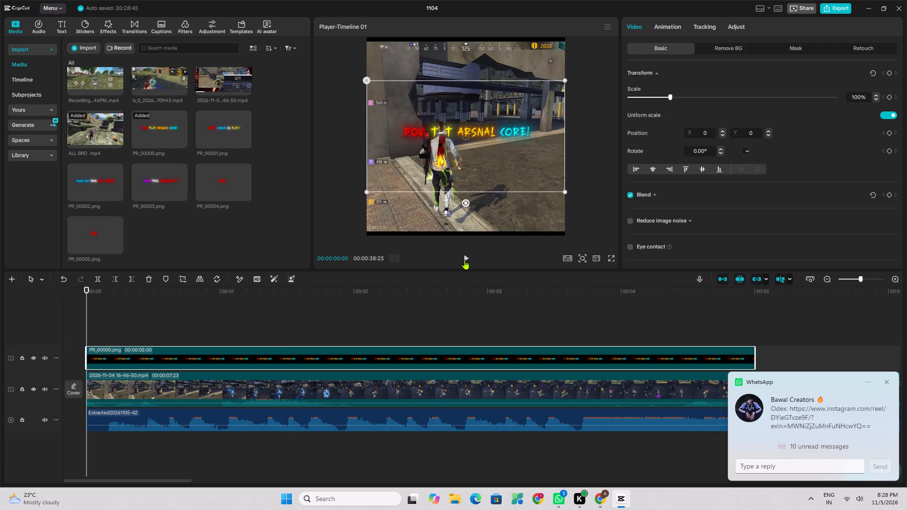
click(467, 259)
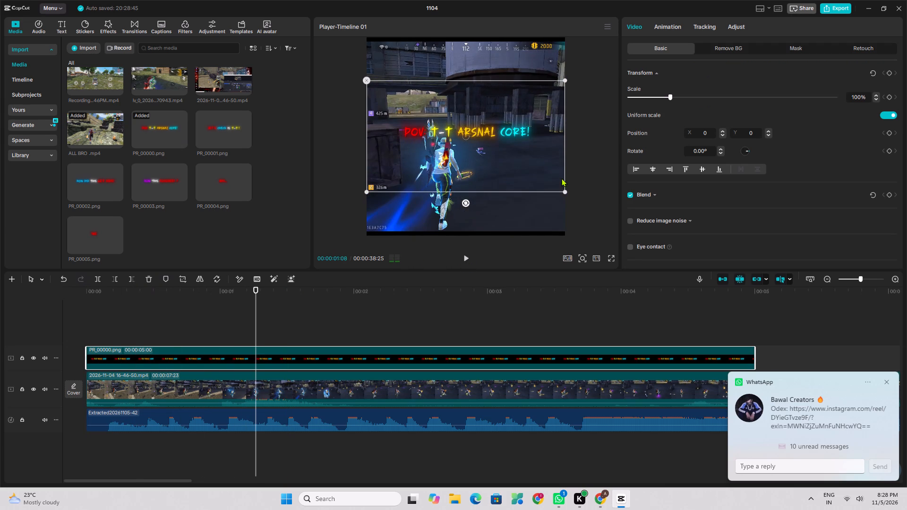
drag(565, 190, 589, 218)
drag(538, 185, 527, 145)
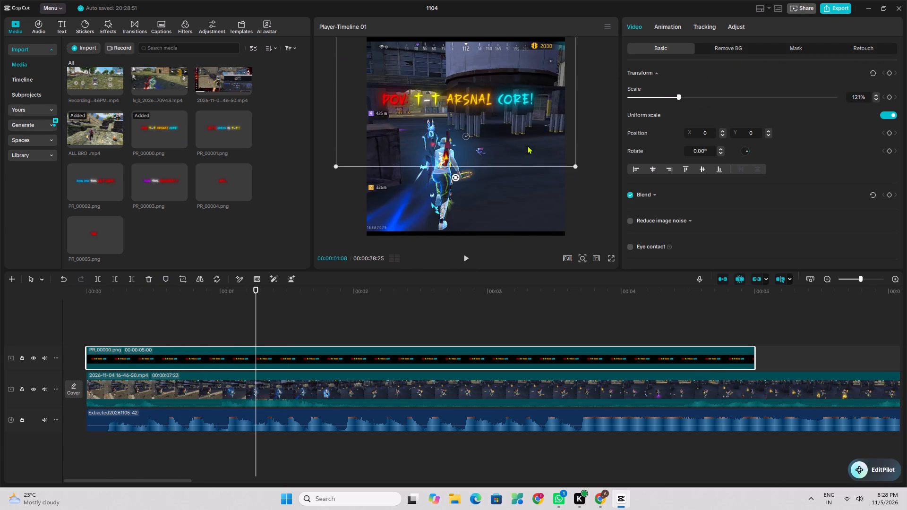
drag(527, 145, 538, 124)
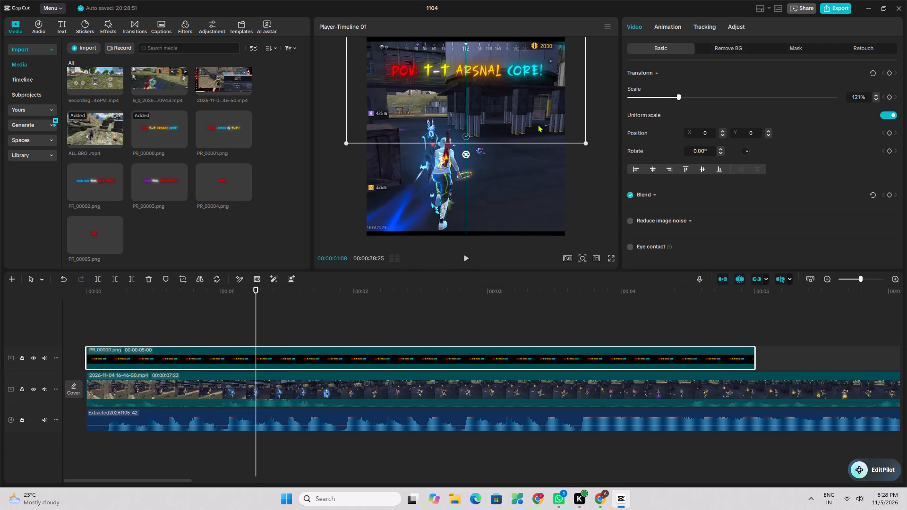
drag(538, 124, 537, 121)
Play the opening from the start of the timeline to check the caption, and return to the start.
click(84, 319)
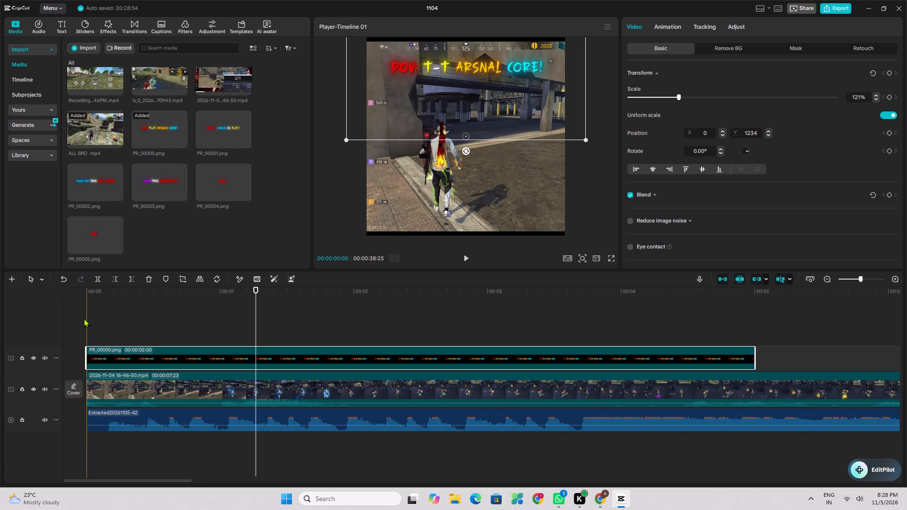
click(83, 307)
click(77, 303)
key(space)
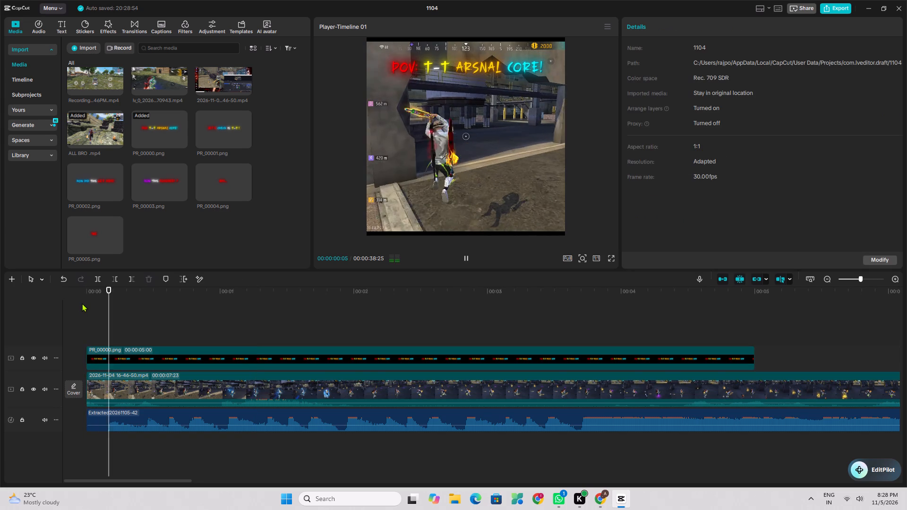
key(space)
click(82, 303)
click(78, 308)
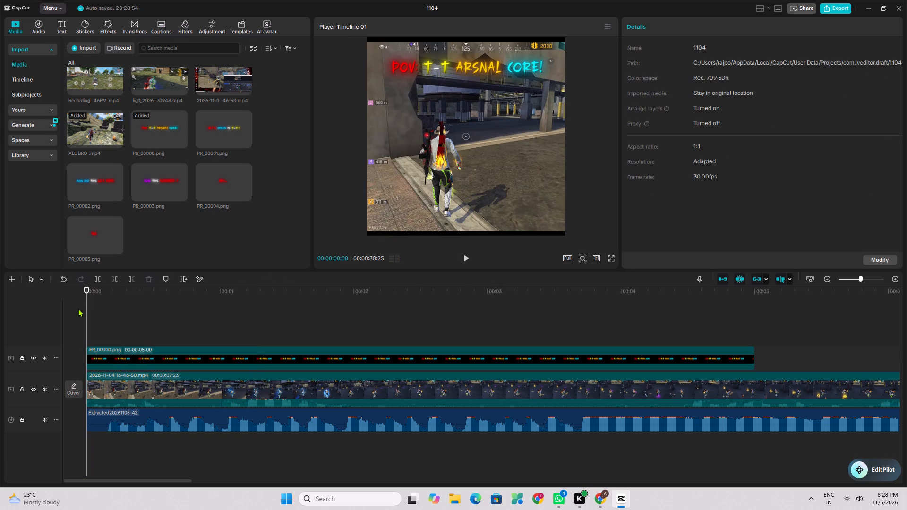
Import Comp 1_00000, jk bhai_00009, trop[p, TROL OP, TROLL OP 4, Comp 1_00001 and Comp 1_00002 from Downloads into the project media.
click(83, 45)
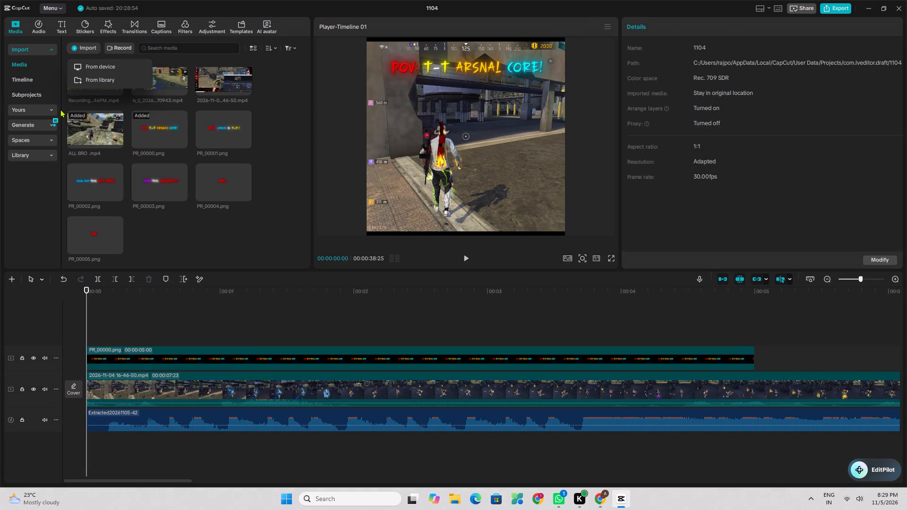
click(104, 63)
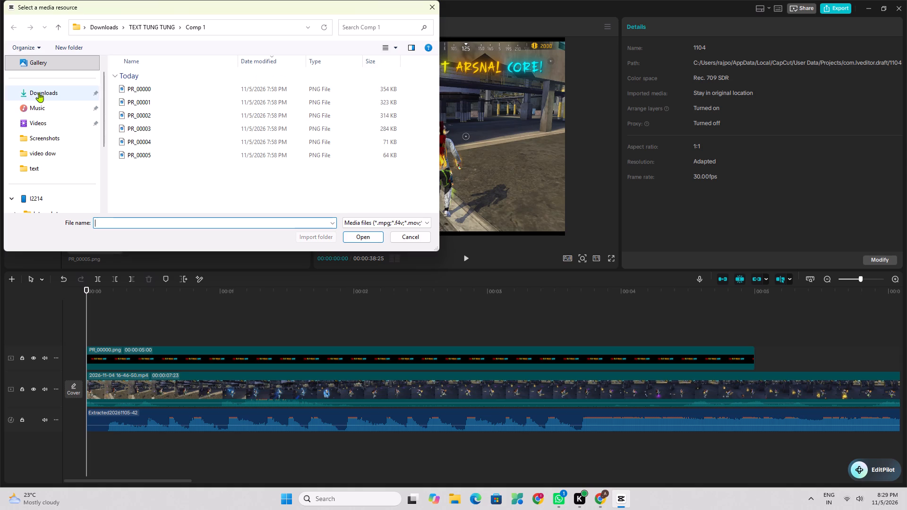
click(53, 64)
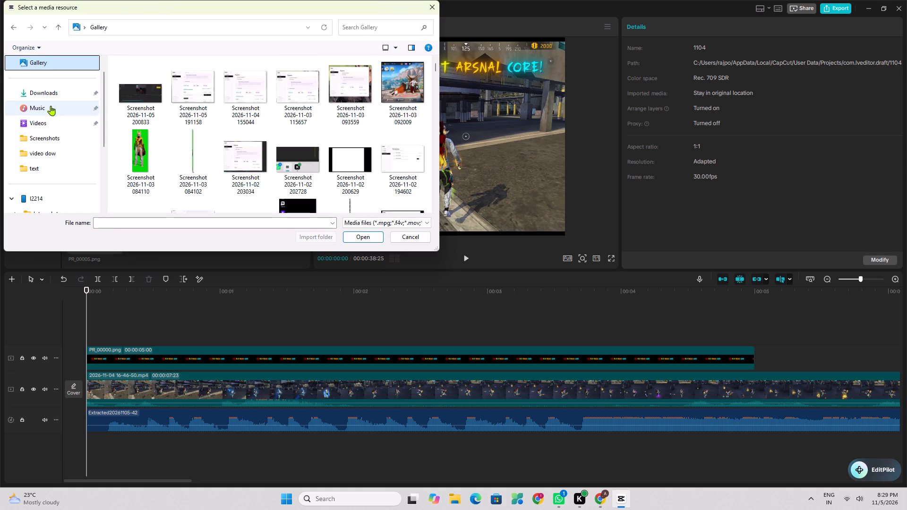
click(51, 90)
scroll(173, 101, down, 4)
scroll(130, 133, down, 1)
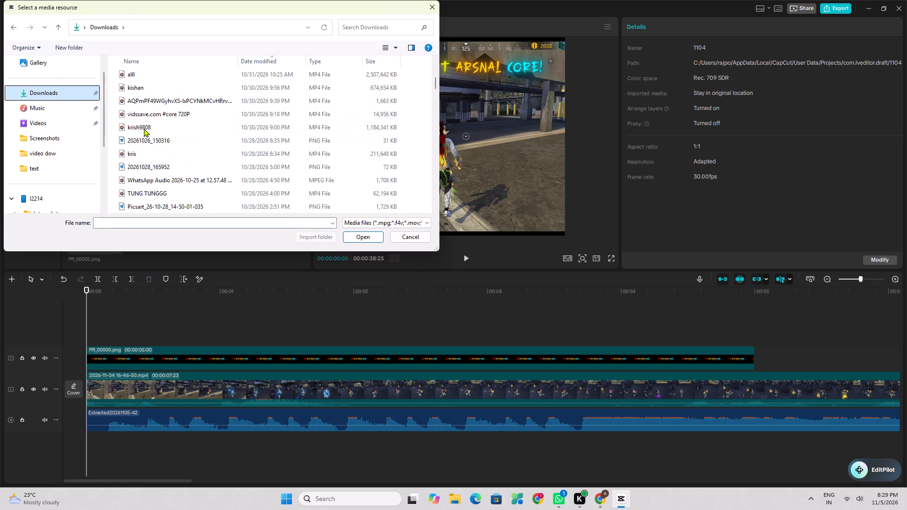
scroll(183, 119, down, 2)
scroll(152, 186, down, 1)
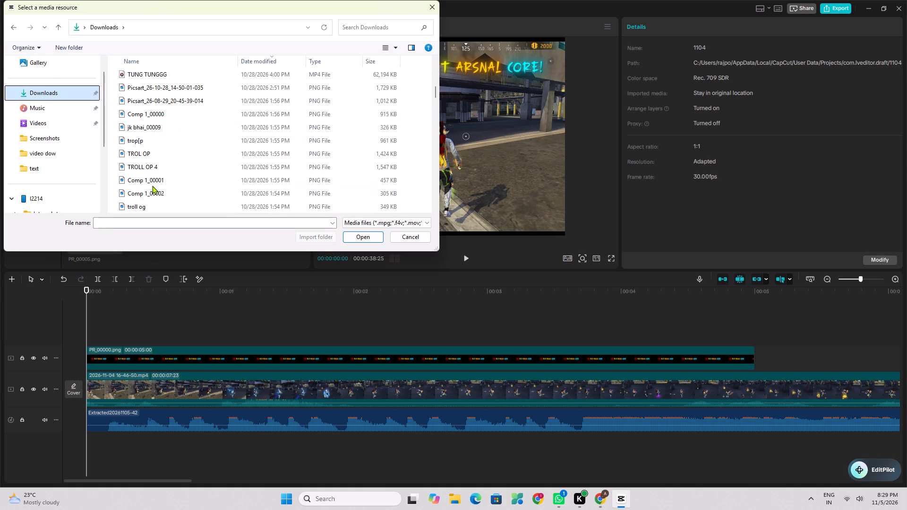
drag(168, 199, 150, 111)
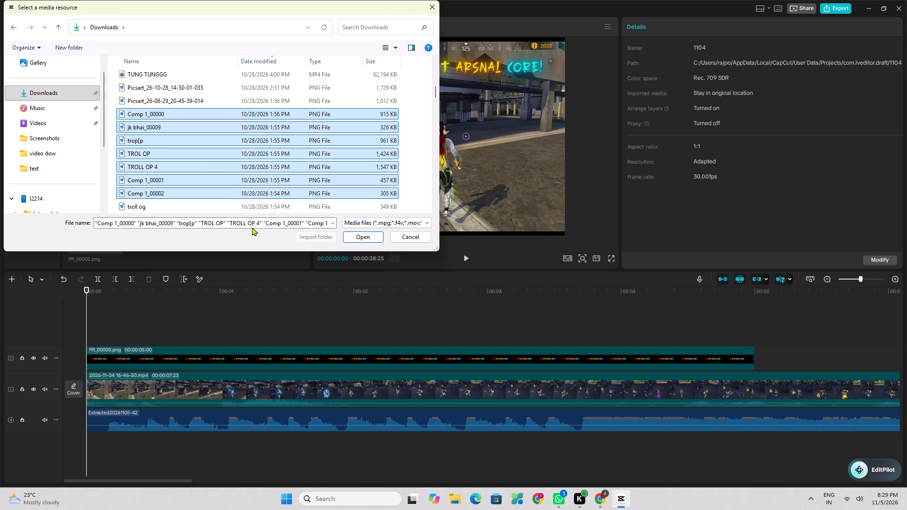
click(356, 234)
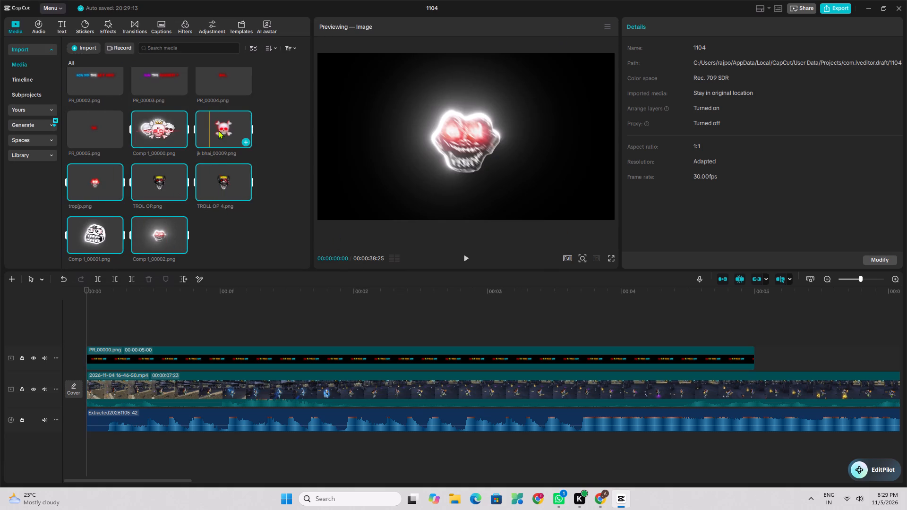
Place the seven imported skull and troll-face images in sequence on a new track above the caption, starting at 00:00.
drag(223, 127, 86, 334)
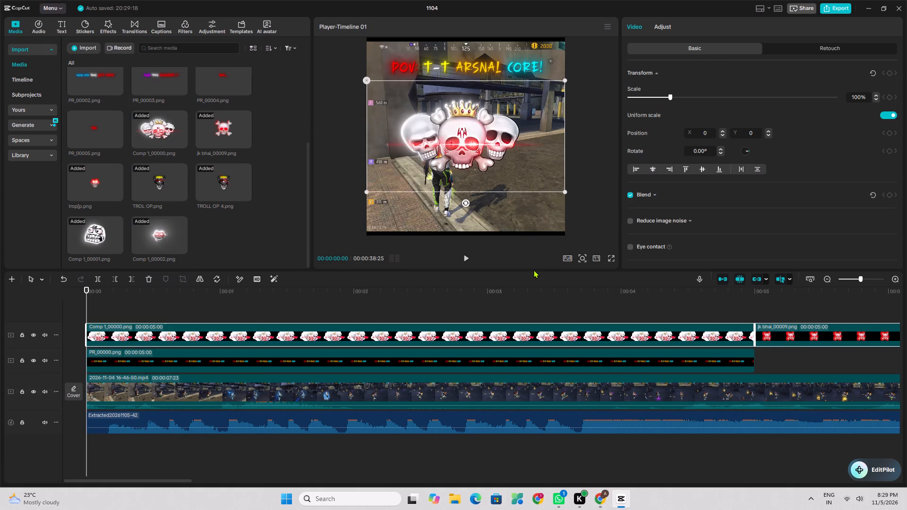
Undo the seven-image placement and put only jk bhai_00009.png on a new track above the caption, starting at 00:00.
click(63, 281)
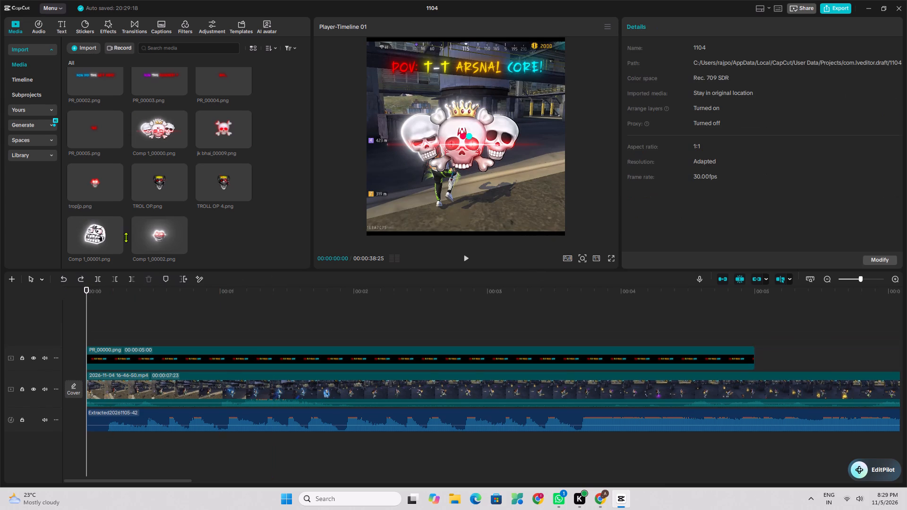
drag(214, 129, 86, 333)
Shrink the jk bhai_00009.png skull to about 40% and move it over the caption's POV, about X -1285, Y 1573.
click(172, 341)
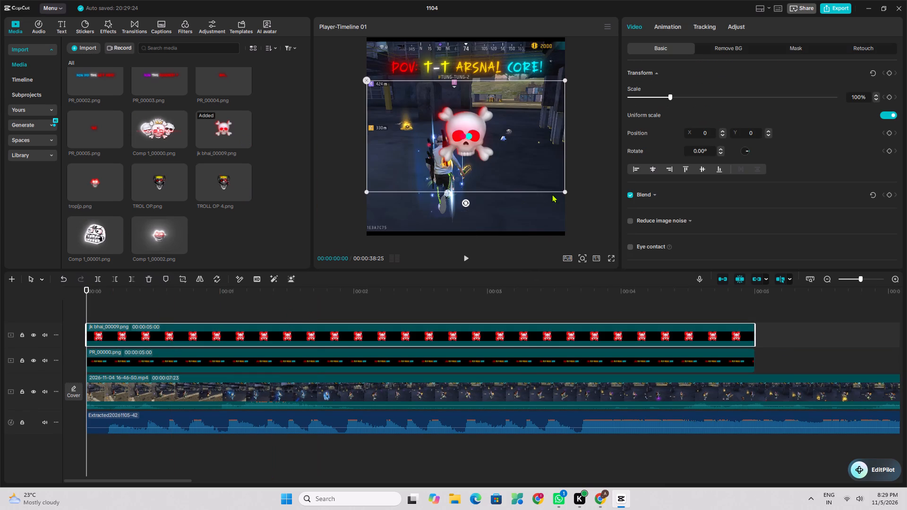
drag(563, 188, 480, 175)
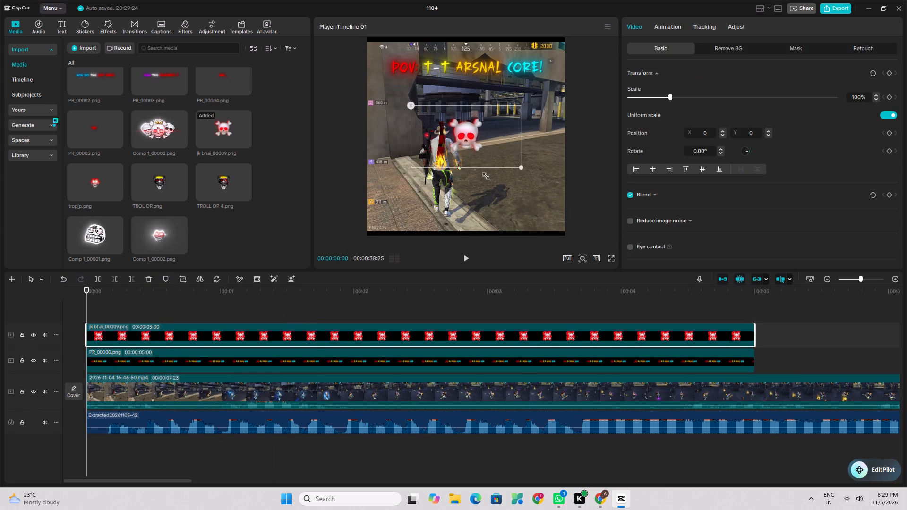
drag(480, 175, 476, 175)
drag(479, 152, 422, 76)
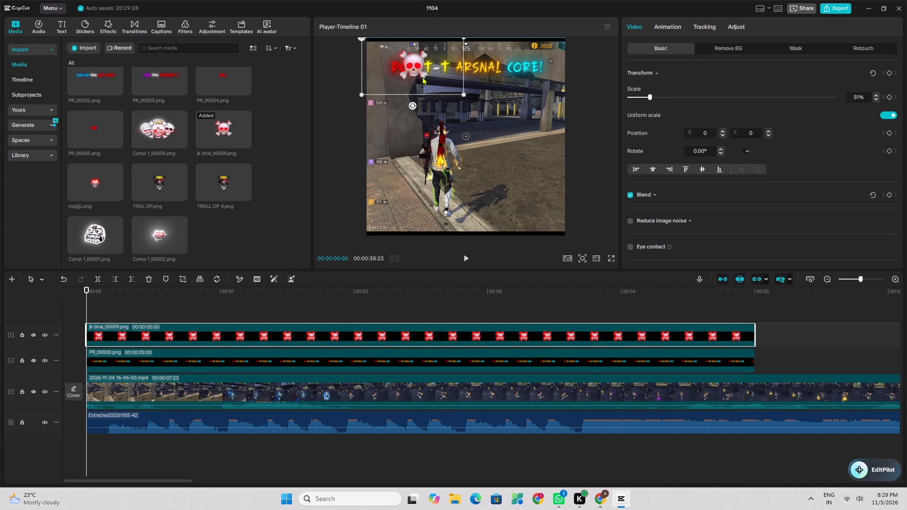
drag(422, 76, 412, 71)
drag(447, 82, 426, 80)
Move the PR_00000.png caption clip to the track above the skull clip, keeping its start at 00:00.
drag(187, 361, 170, 275)
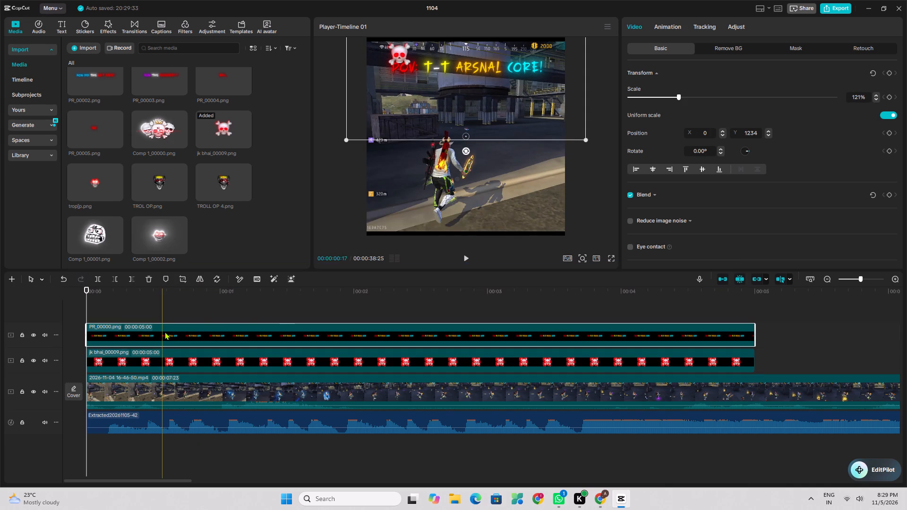
Add a transform keyframe to the jk bhai_00009.png skull clip at 00:00.
click(107, 359)
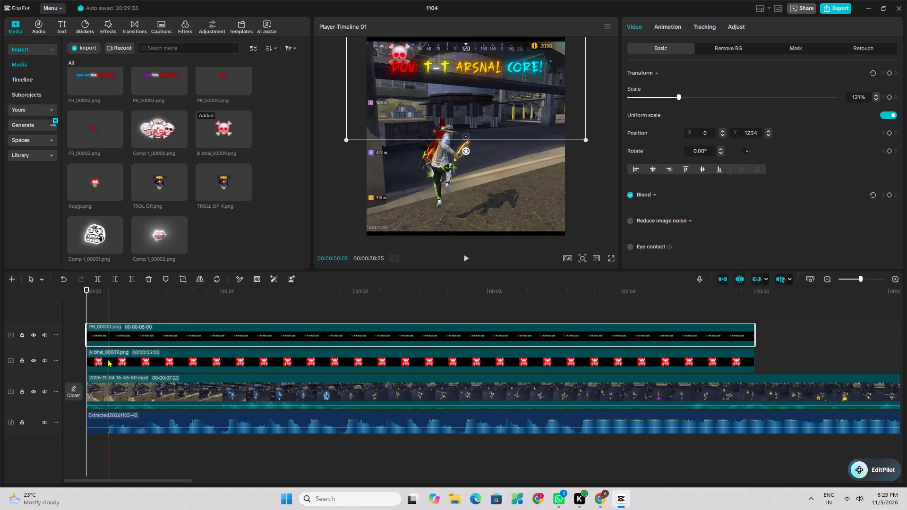
click(888, 72)
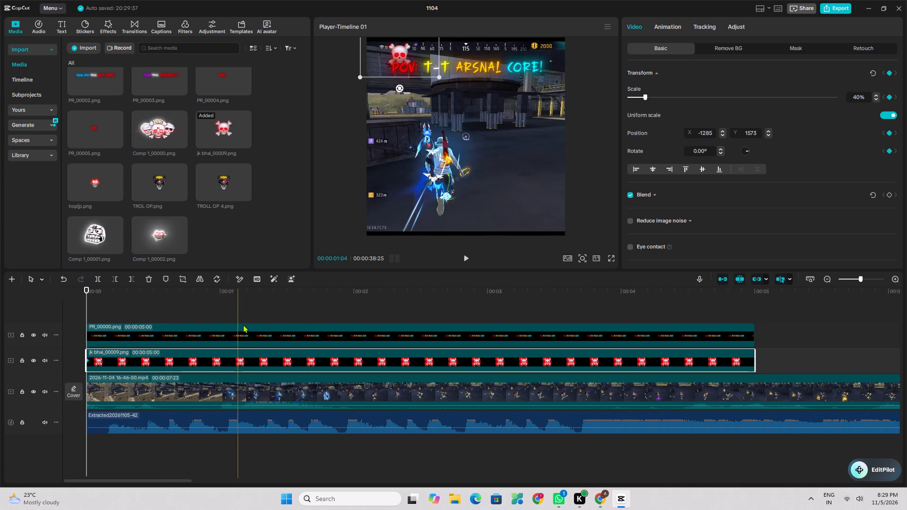
Trim the end of the PR_00000.png caption clip so it lasts 00:02:01.
click(282, 314)
click(299, 340)
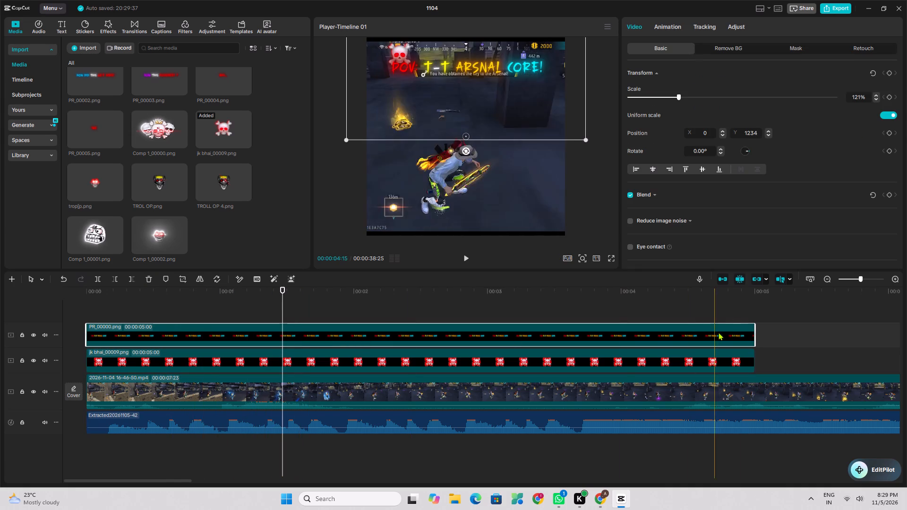
drag(754, 331, 481, 349)
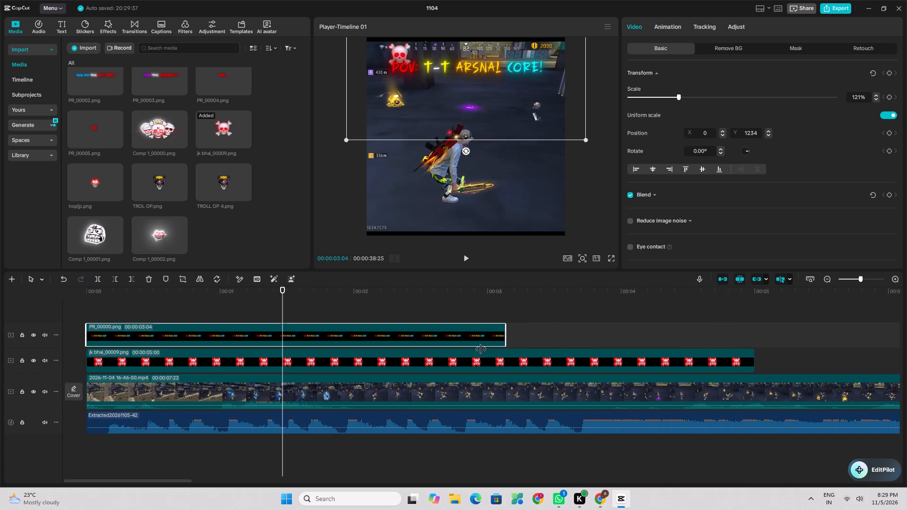
drag(481, 349, 345, 365)
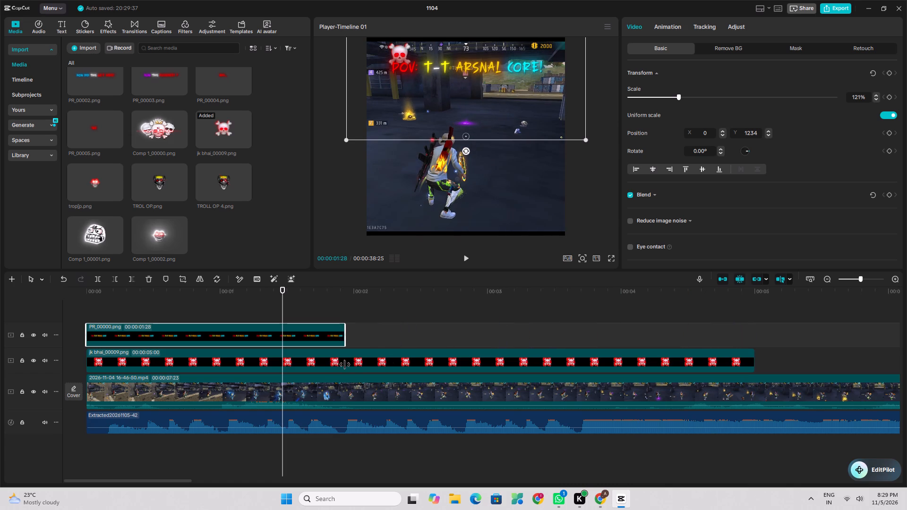
drag(345, 365, 353, 365)
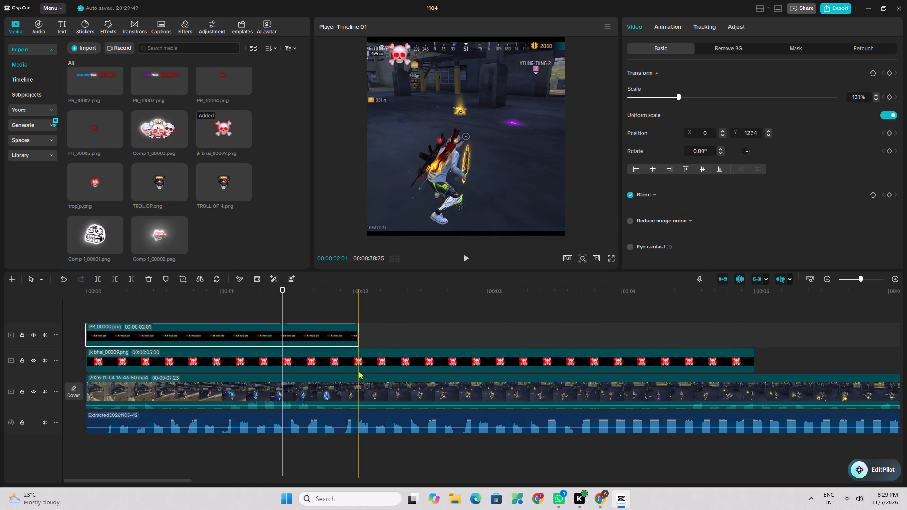
Cut off the jk bhai_00009.png skull clip after 00:02:01 so it ends together with the caption.
click(359, 371)
click(357, 344)
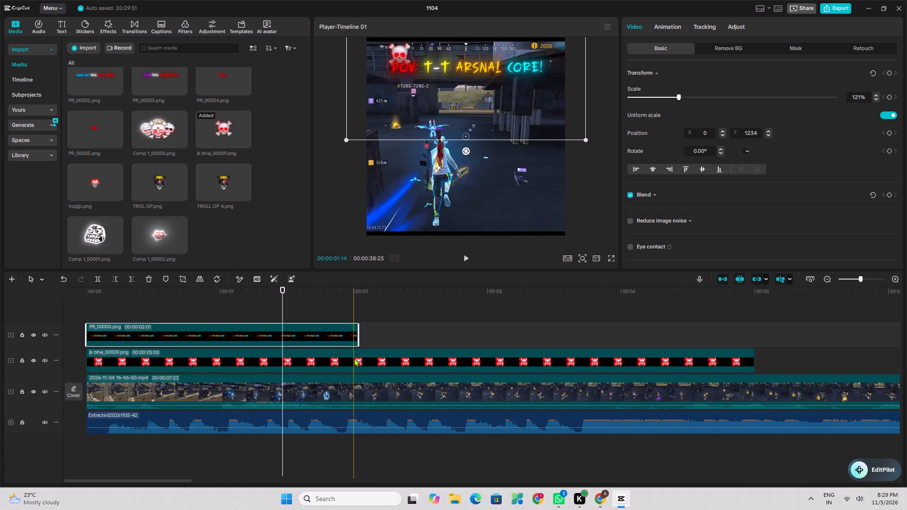
click(354, 363)
click(360, 313)
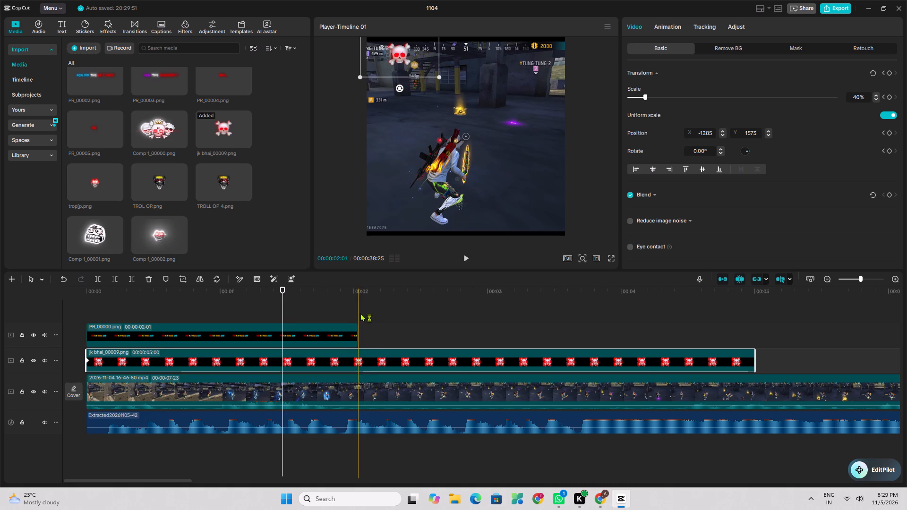
click(355, 363)
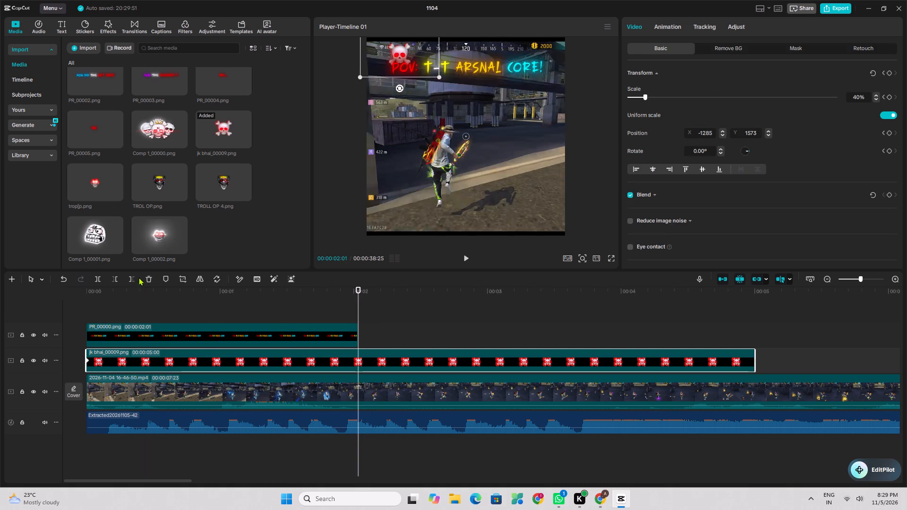
click(134, 277)
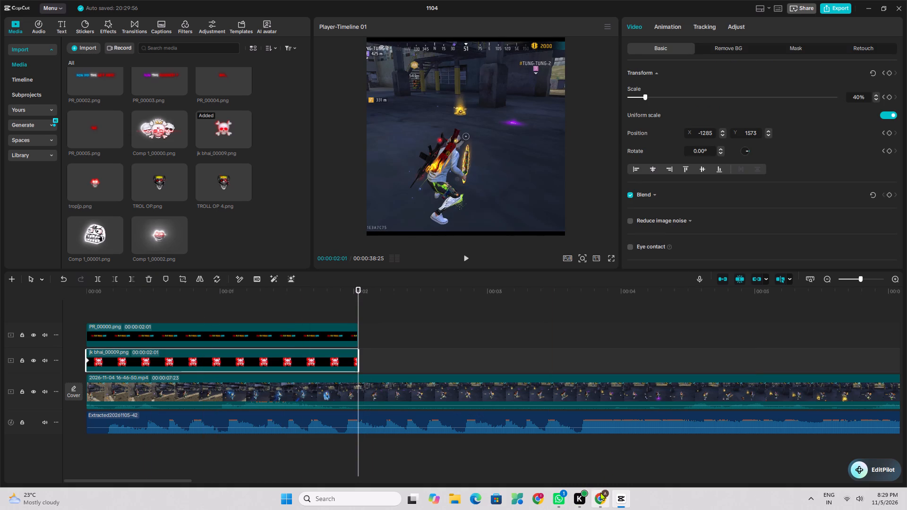
Switch to Chrome and check the caption and emoji overlay in the reference YouTube Short.
click(599, 496)
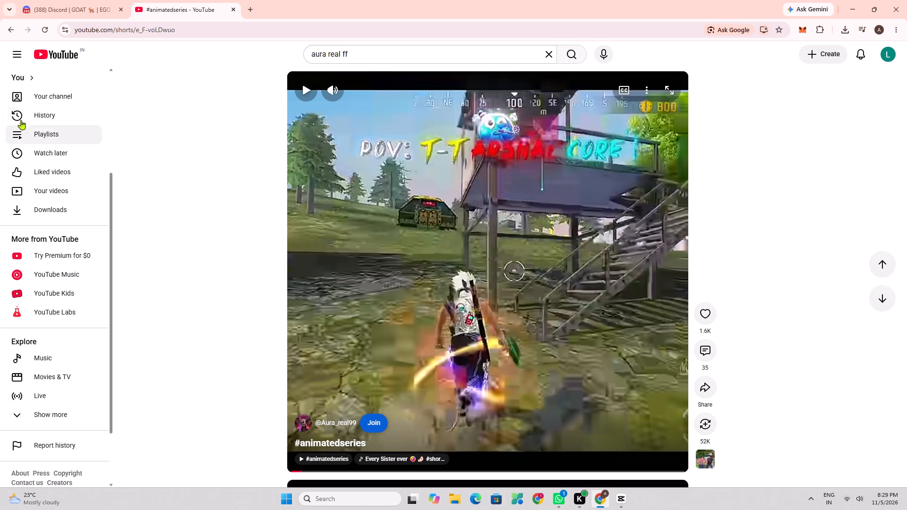
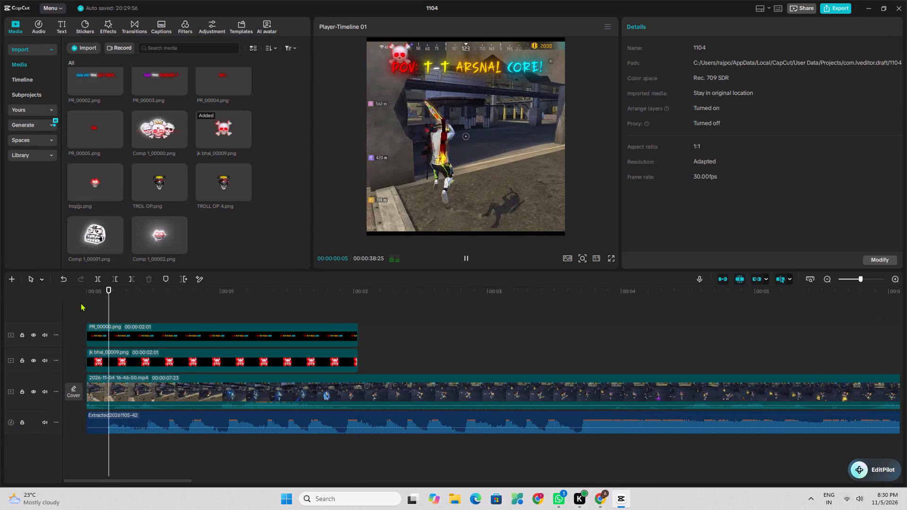
Add a transform keyframe to the skull clip at 00:02:00 with the skull moved to the caption's right end, about X 1312, Y 1595.
key(space)
click(83, 303)
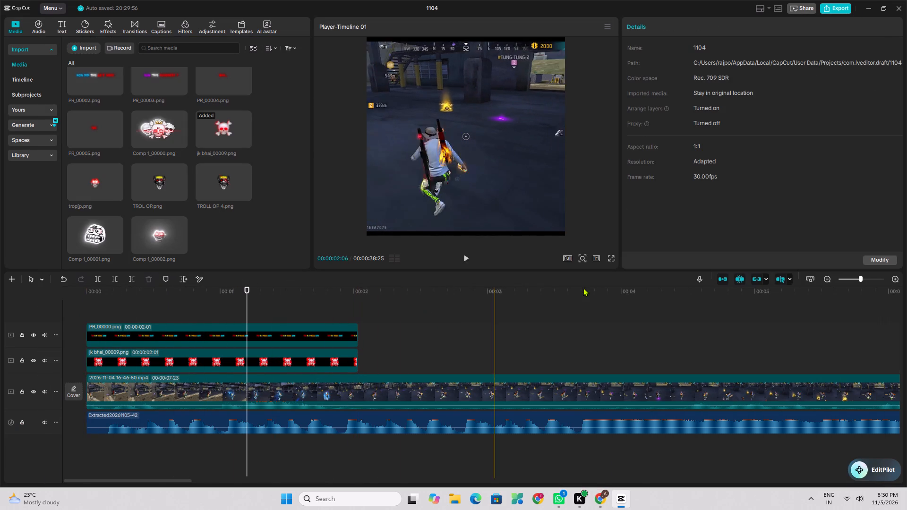
click(868, 277)
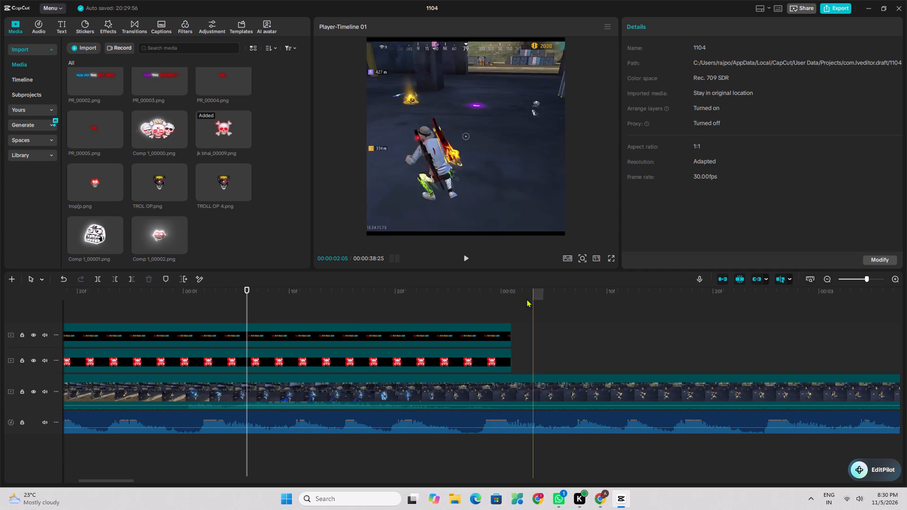
click(498, 305)
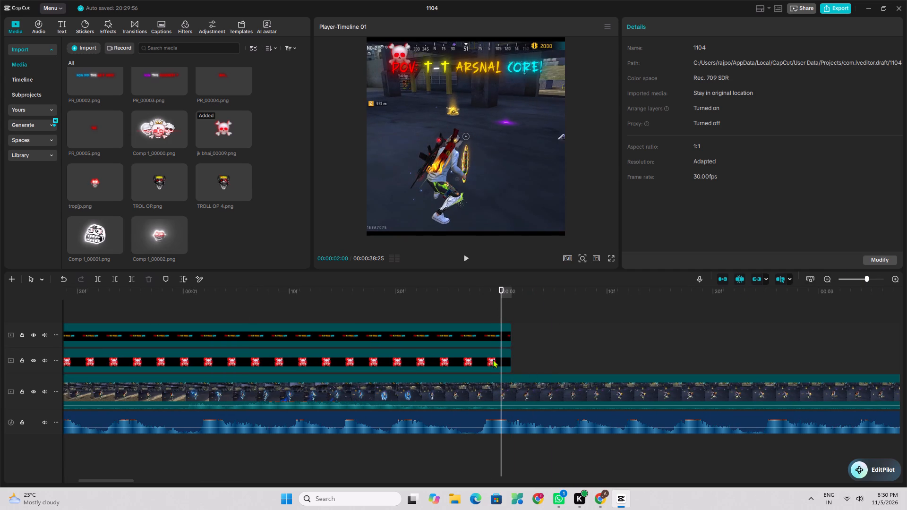
click(493, 360)
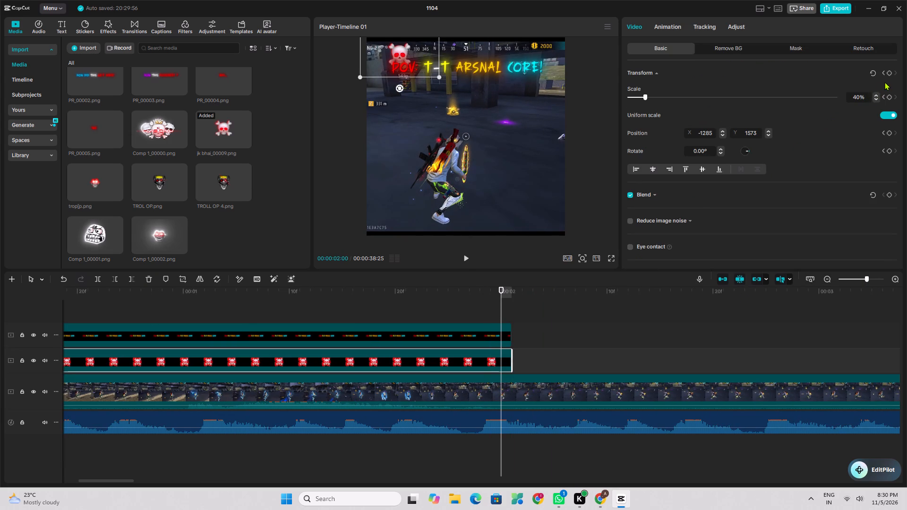
click(887, 74)
drag(414, 66, 548, 64)
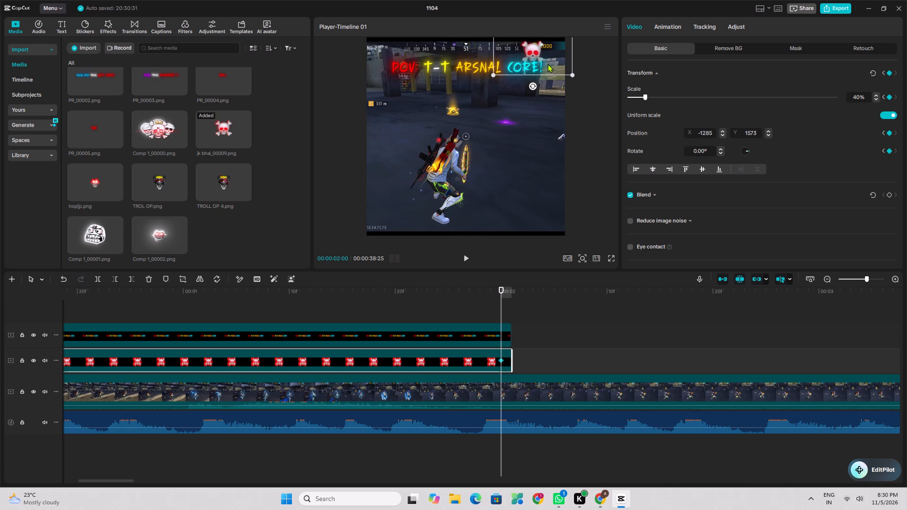
drag(548, 64, 548, 66)
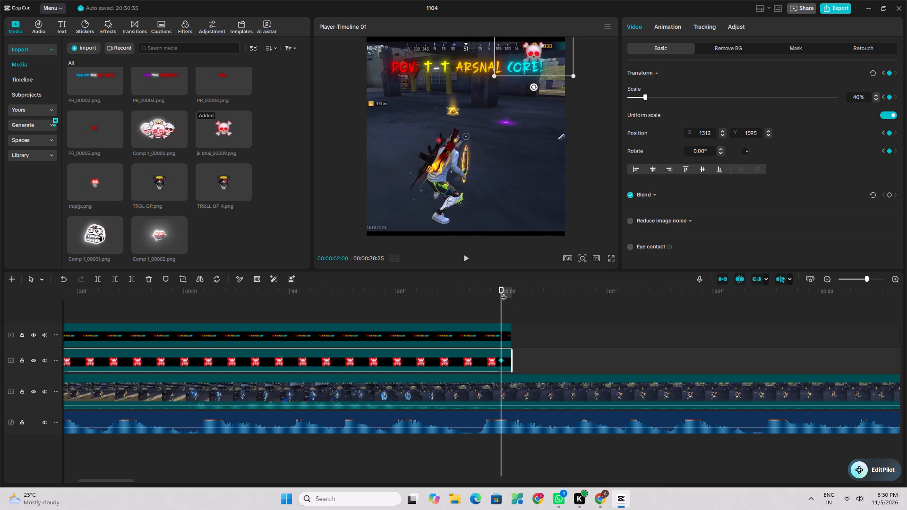
Play back the gameplay around and after the end of the caption, checking the skull movement and footage against the music beats.
drag(504, 292, 0, 408)
key(space)
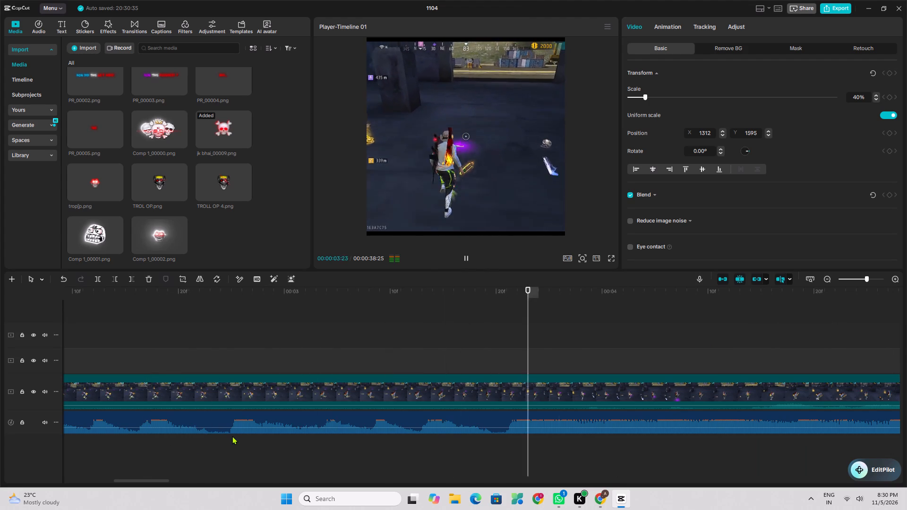
key(space)
click(169, 440)
key(space)
key(space)
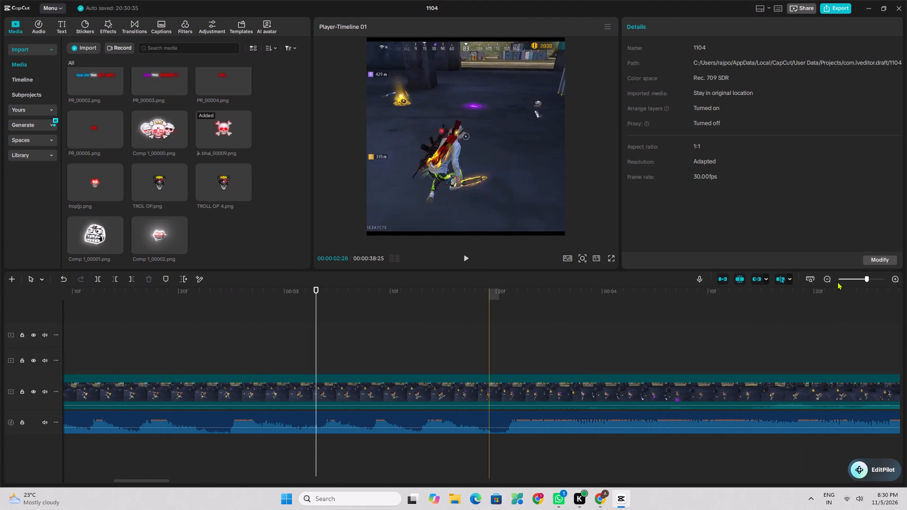
click(856, 277)
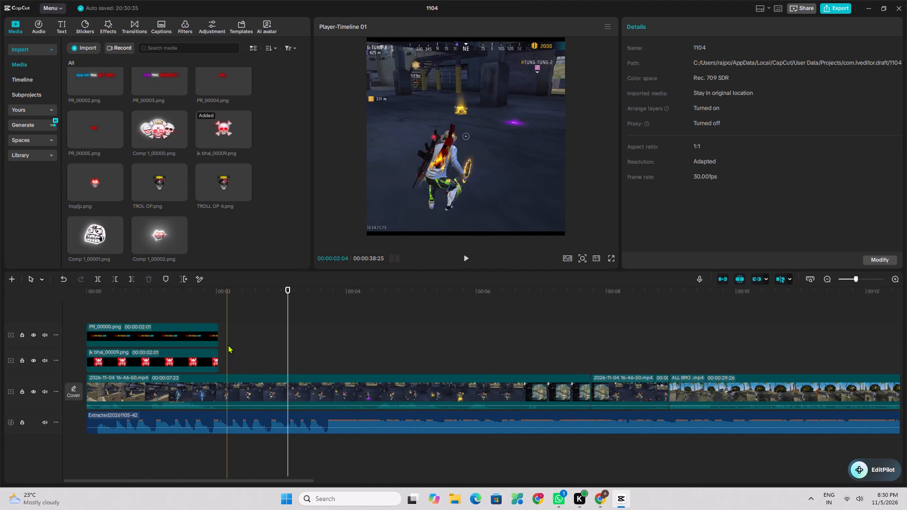
click(228, 345)
key(space)
key(space)
click(187, 441)
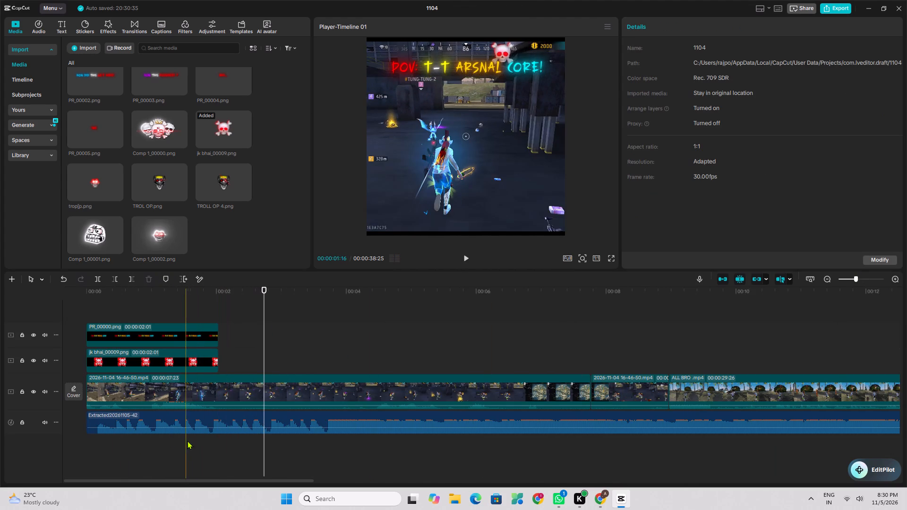
key(space)
key(space)
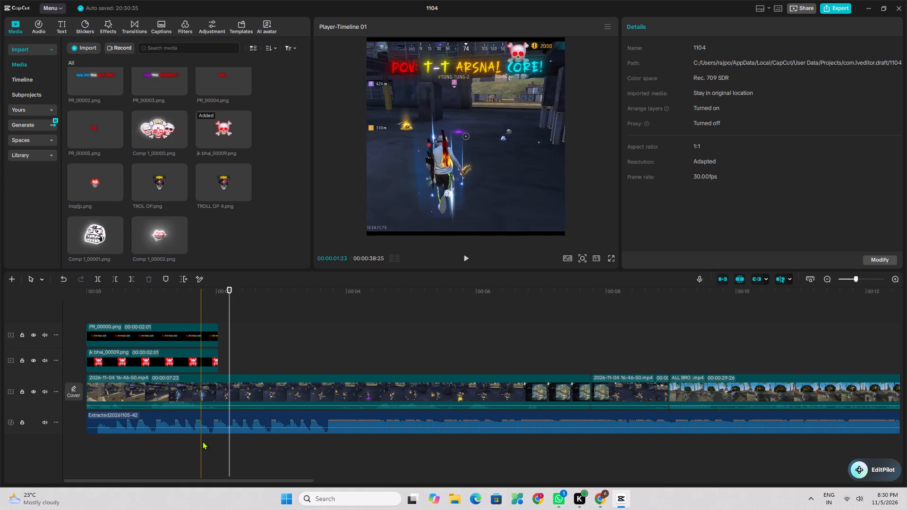
key(space)
key(space)
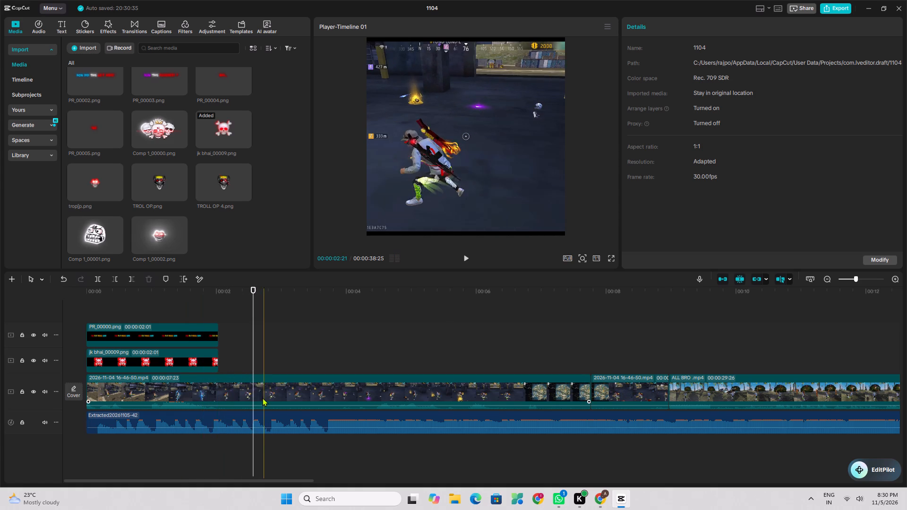
click(262, 398)
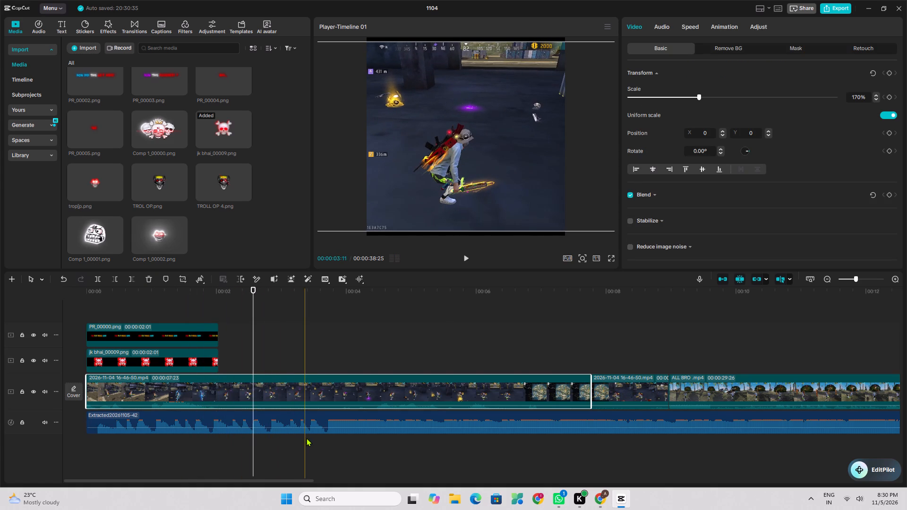
click(215, 448)
key(space)
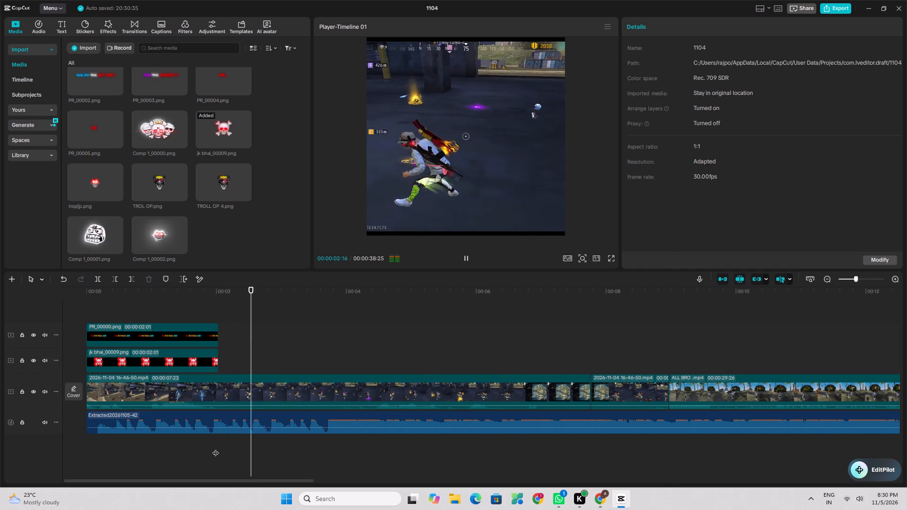
click(203, 452)
key(space)
Insert a freeze frame in the gameplay clip at 00:02:10, shorten it to 00:01:00 and play it back.
click(195, 455)
key(space)
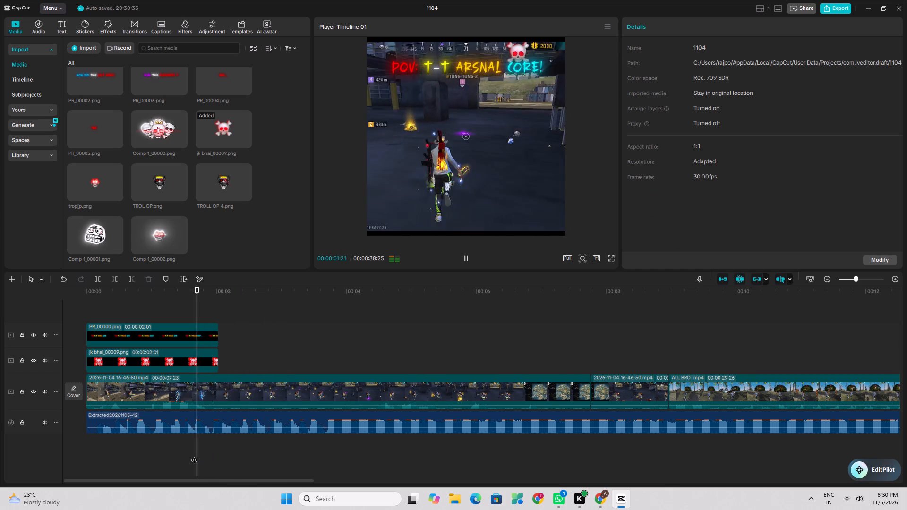
key(space)
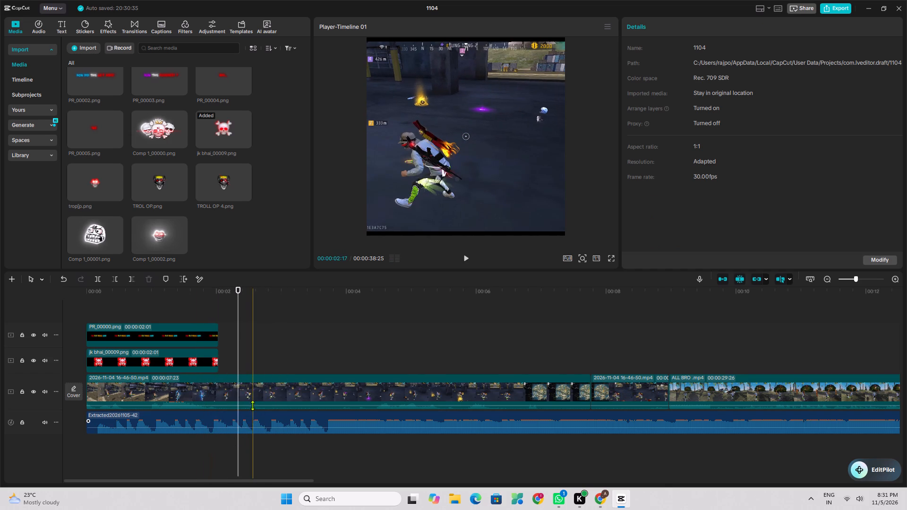
click(238, 394)
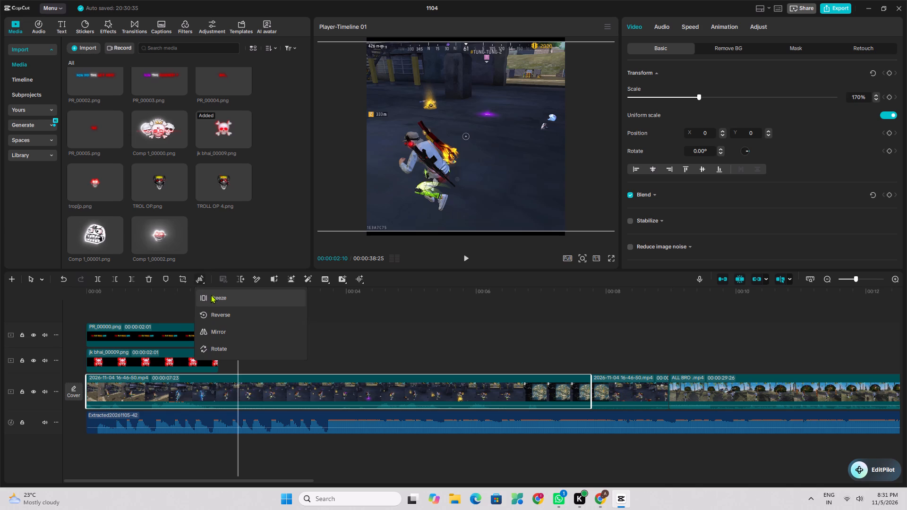
click(213, 296)
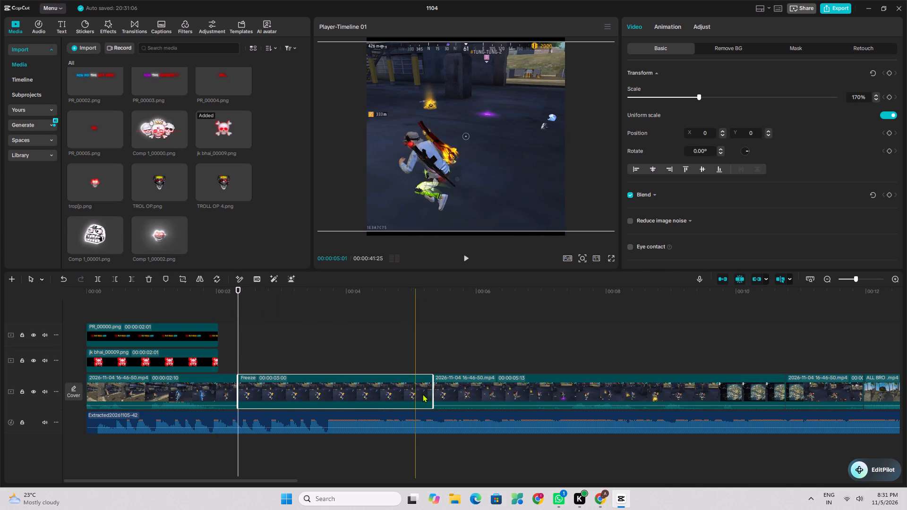
drag(433, 391, 319, 410)
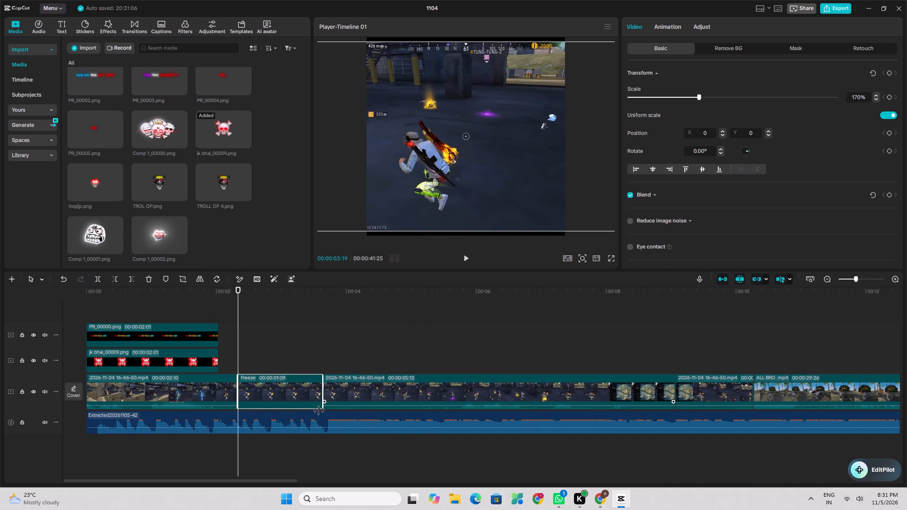
drag(319, 410, 300, 421)
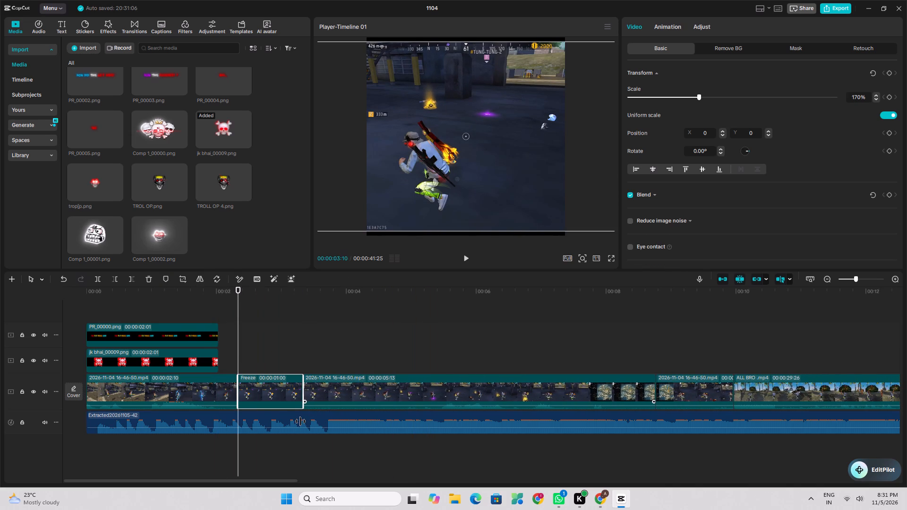
drag(300, 421, 300, 421)
click(230, 340)
key(space)
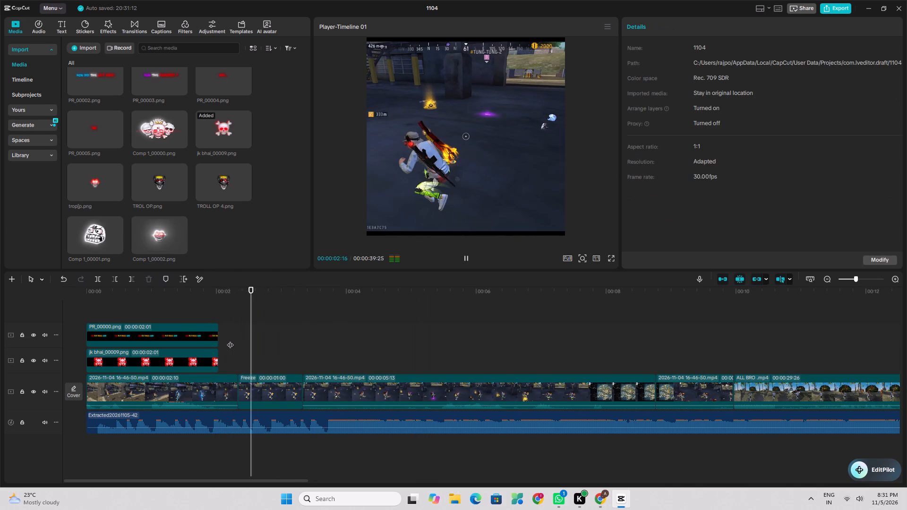
key(space)
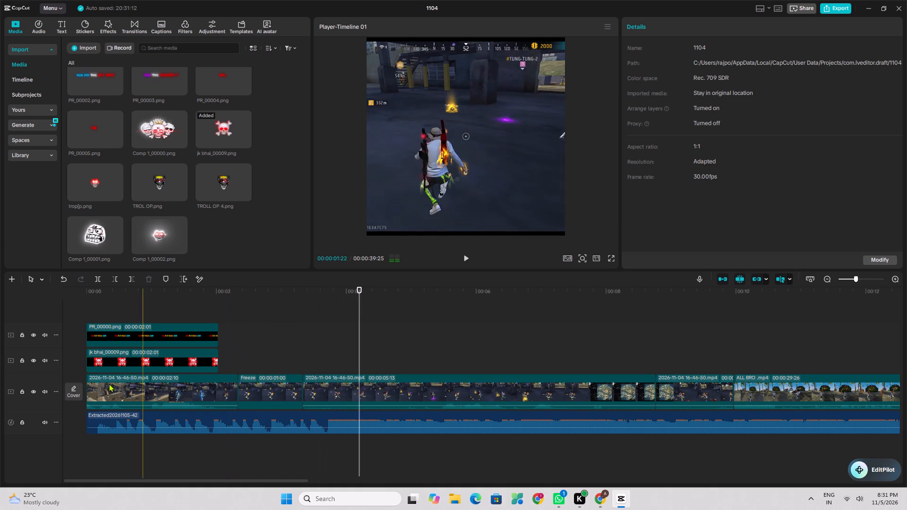
Import the black lockscreen screenshot from the Videos > Captures folder and place it on a new top track at 00:00.
scroll(108, 384, up, 3)
click(86, 314)
click(88, 305)
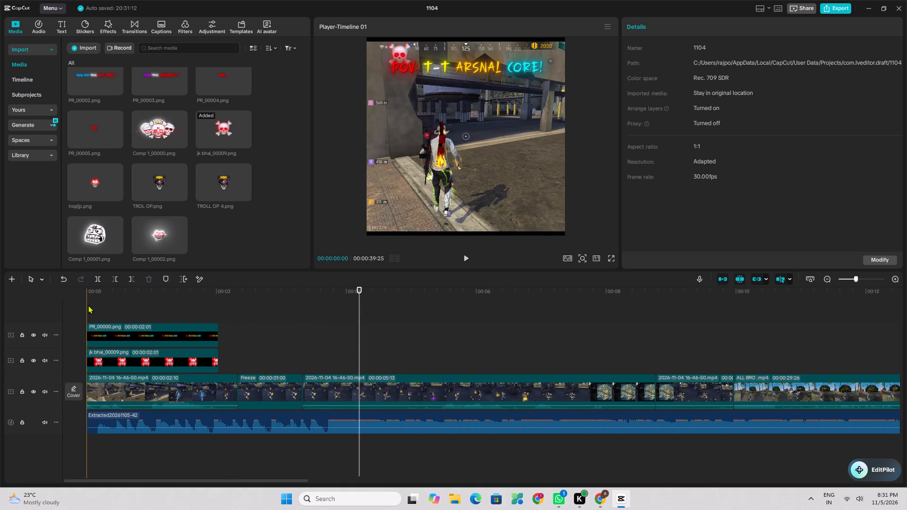
click(84, 48)
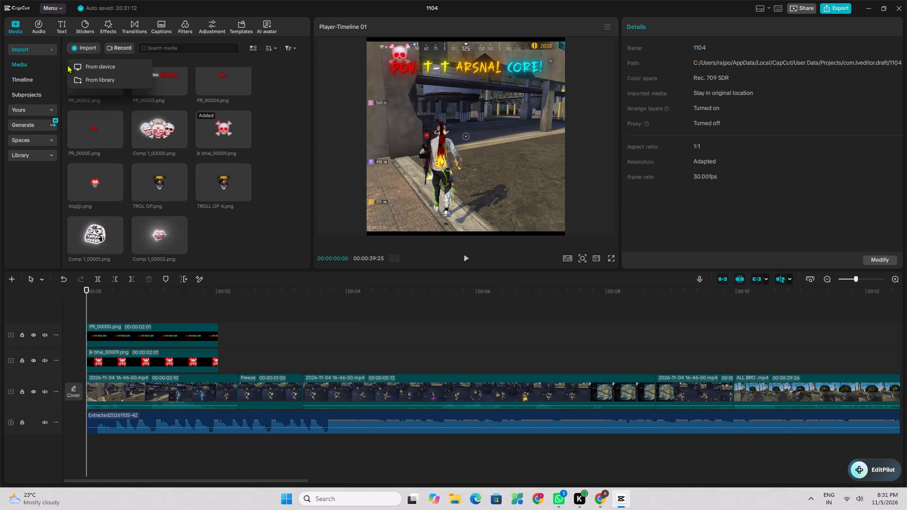
click(94, 68)
click(52, 94)
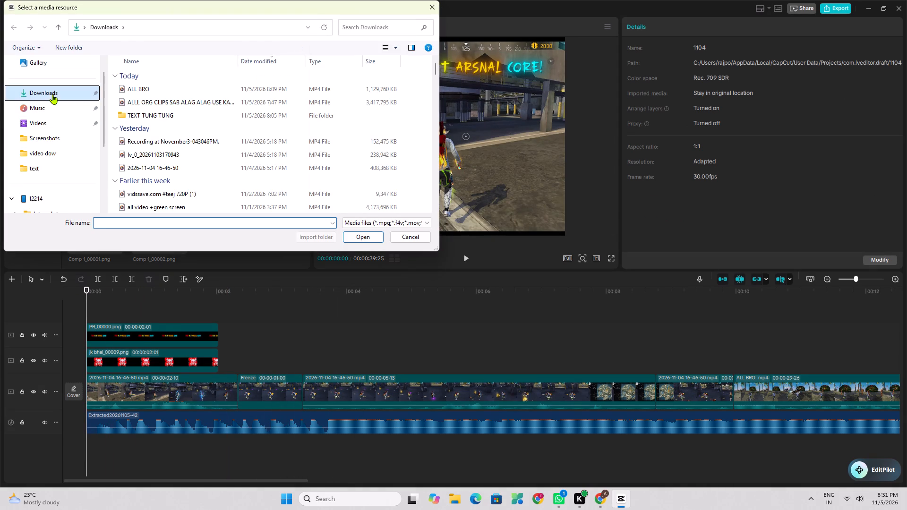
click(47, 111)
click(50, 128)
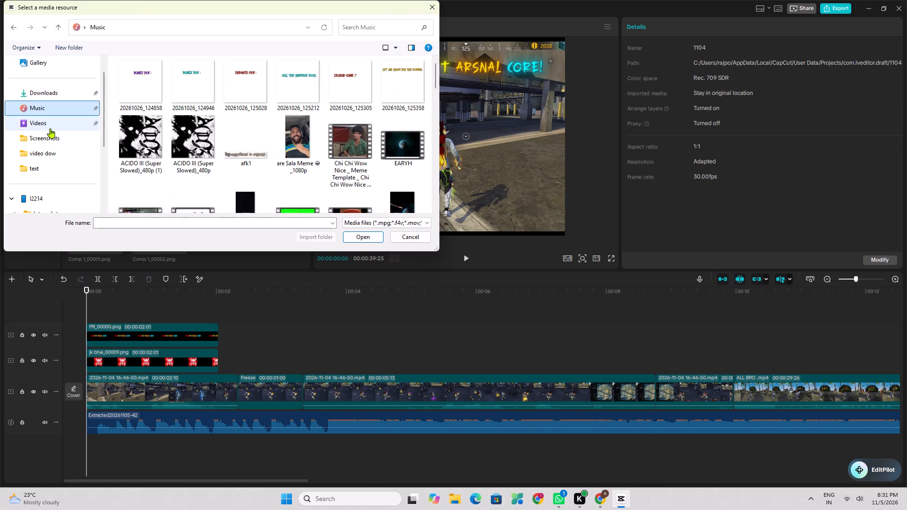
click(128, 100)
click(128, 99)
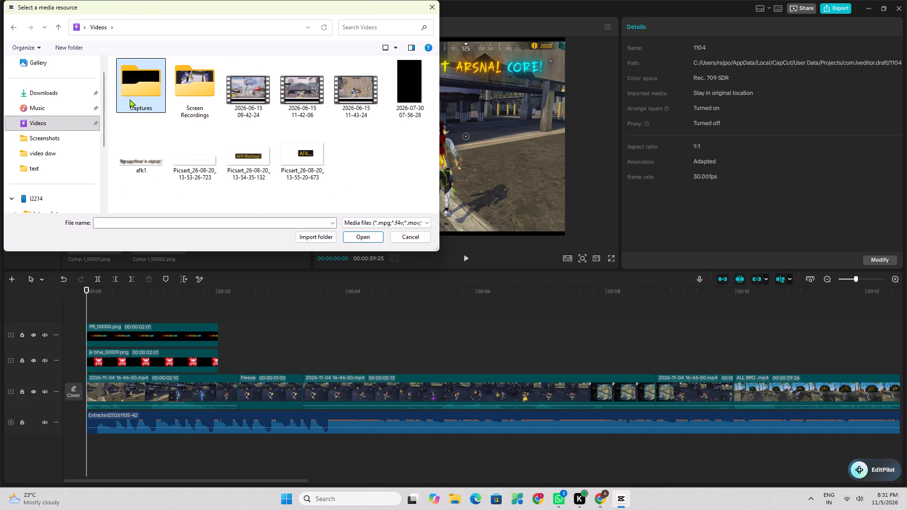
double_click(139, 93)
click(190, 95)
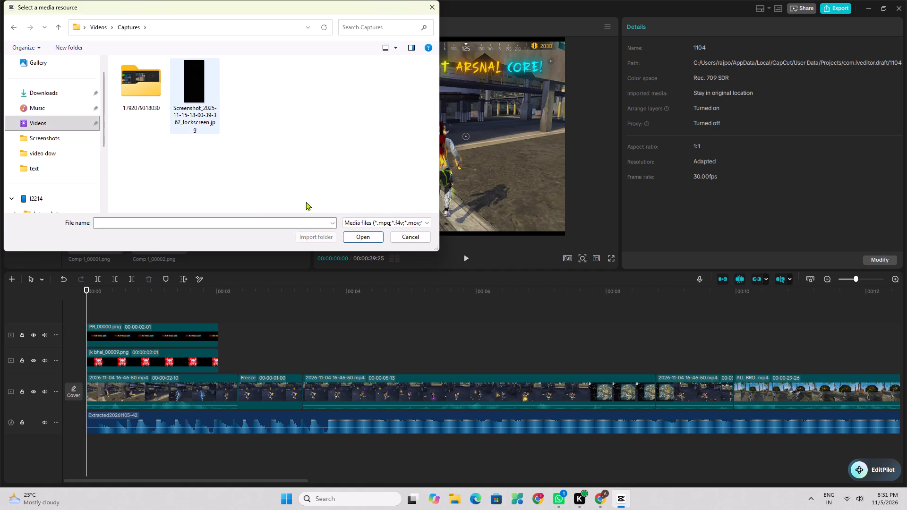
click(366, 229)
click(368, 234)
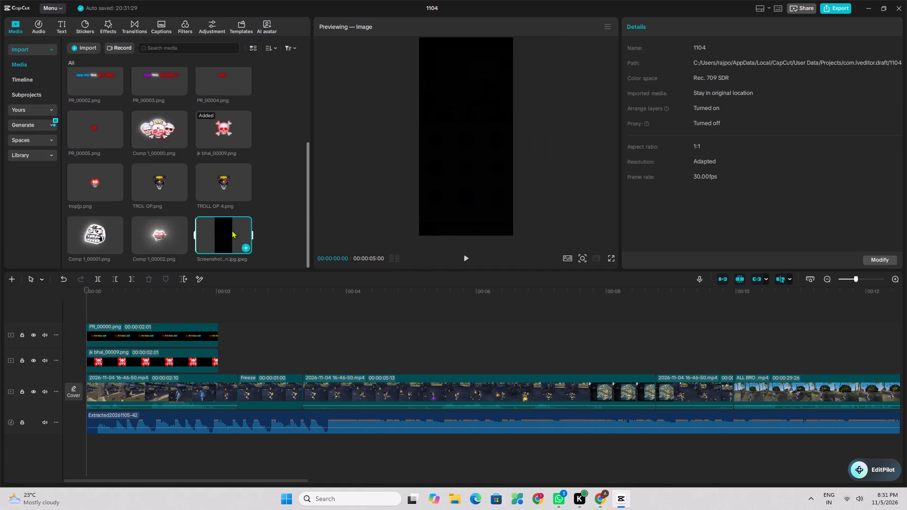
drag(231, 230, 81, 310)
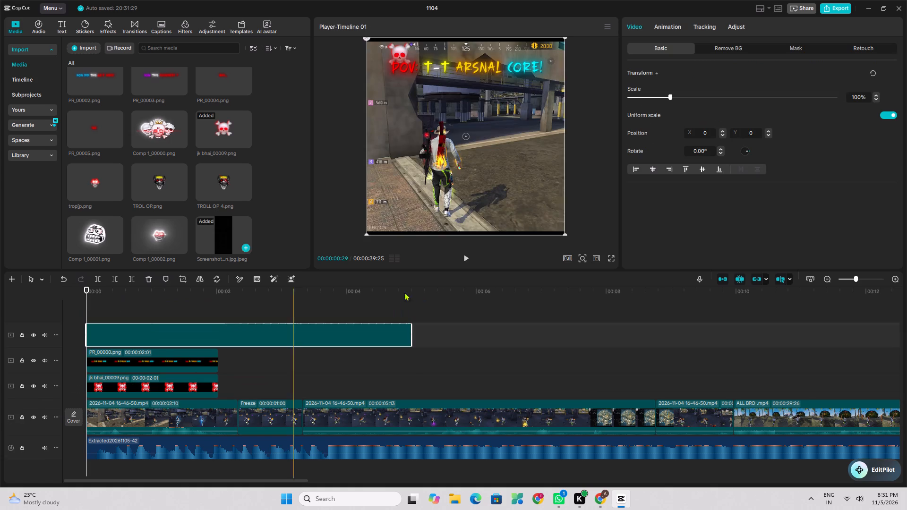
Rotate the black screenshot overlay to about 90.81° so that it lies horizontally across the frame.
drag(741, 154, 744, 157)
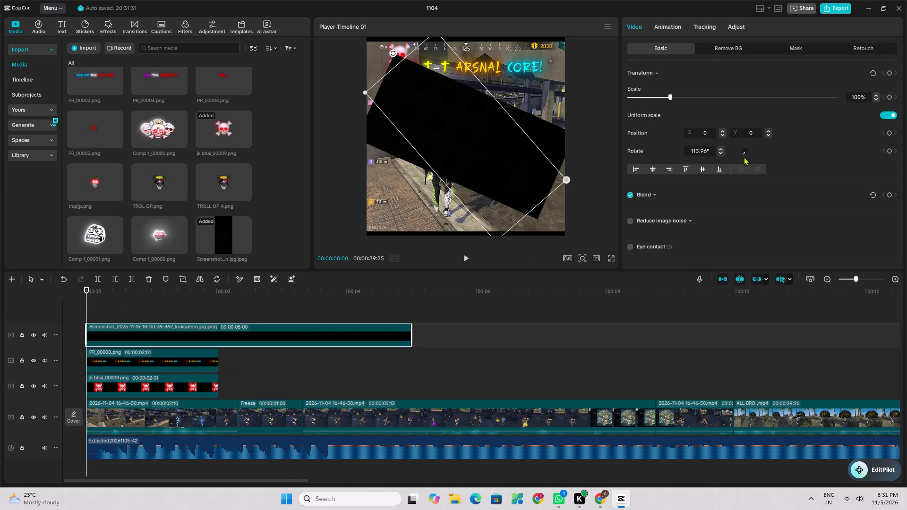
drag(744, 157, 746, 160)
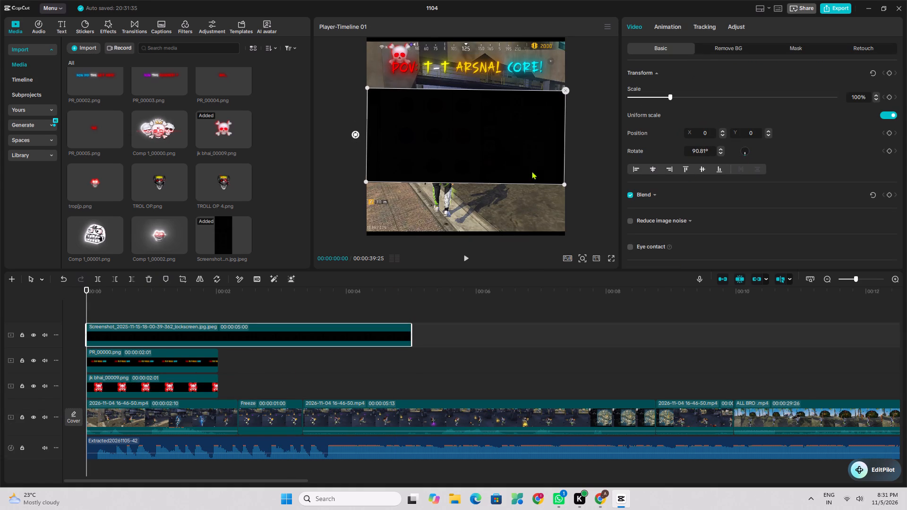
Move the black overlay down to the bottom of the frame, at about X 87, Y -2368.
drag(500, 155, 499, 297)
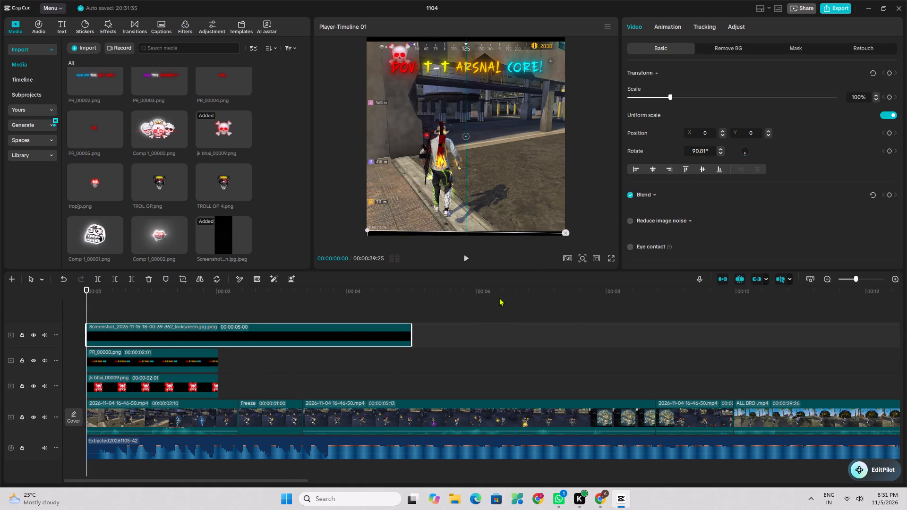
drag(499, 297, 499, 297)
drag(511, 232, 512, 221)
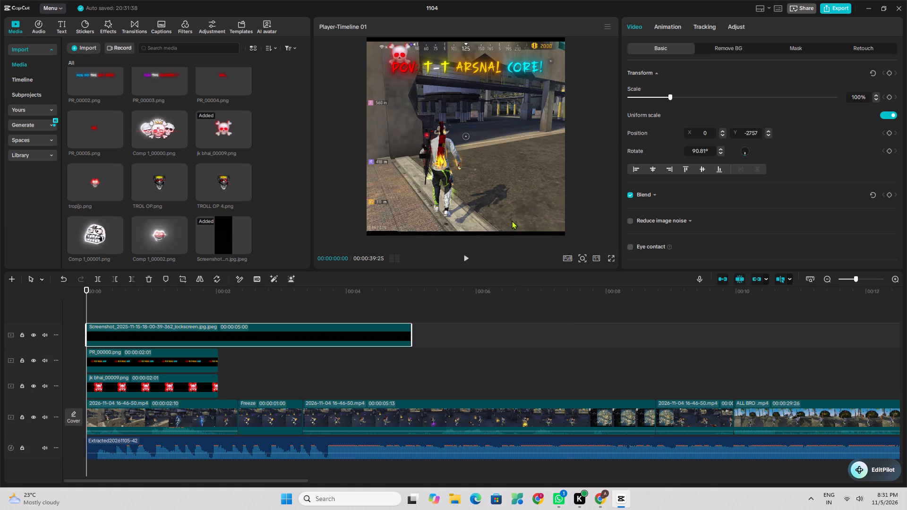
drag(512, 221, 513, 211)
click(324, 333)
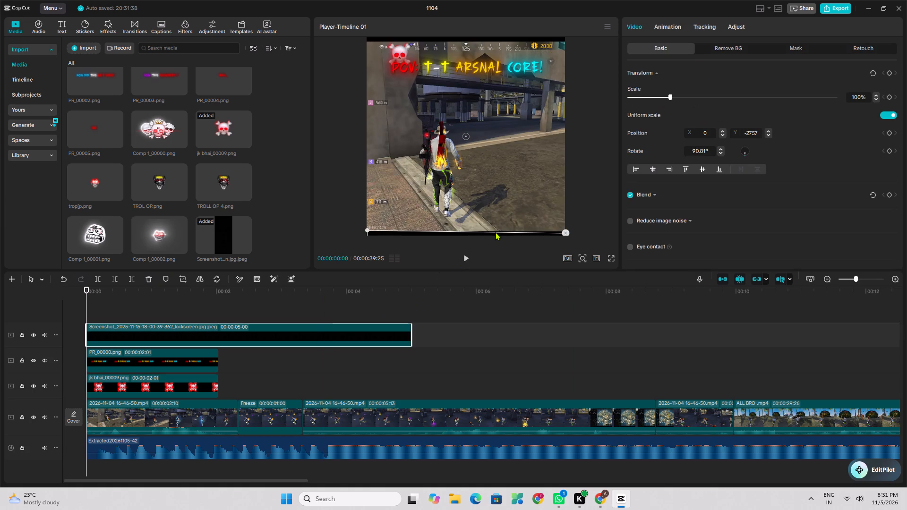
drag(495, 231, 490, 219)
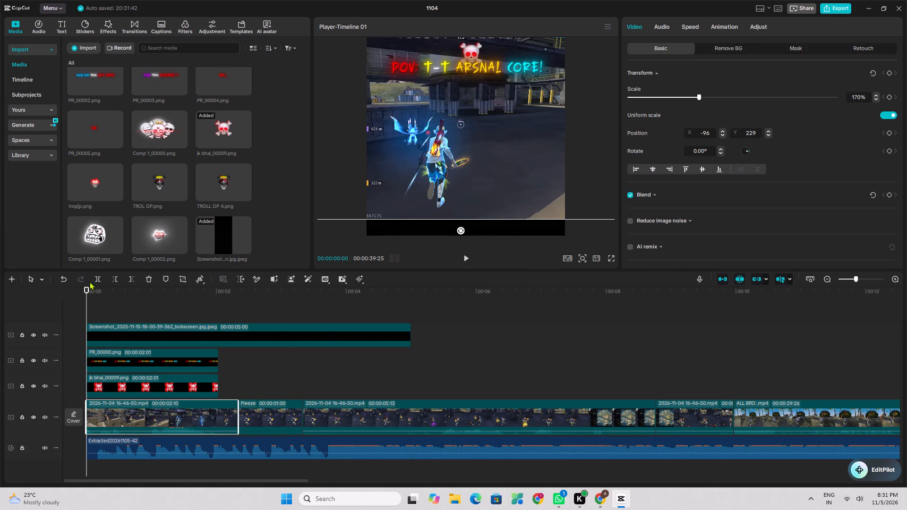
click(59, 280)
click(208, 331)
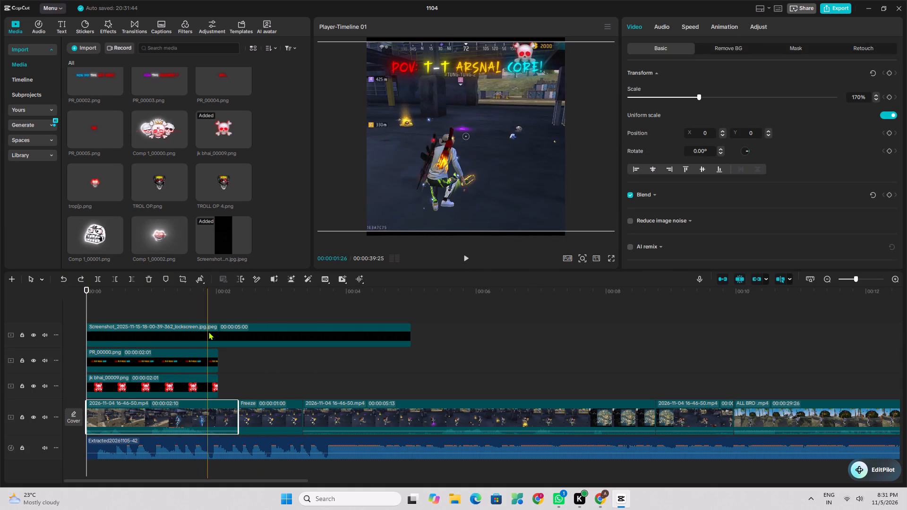
drag(404, 231, 406, 221)
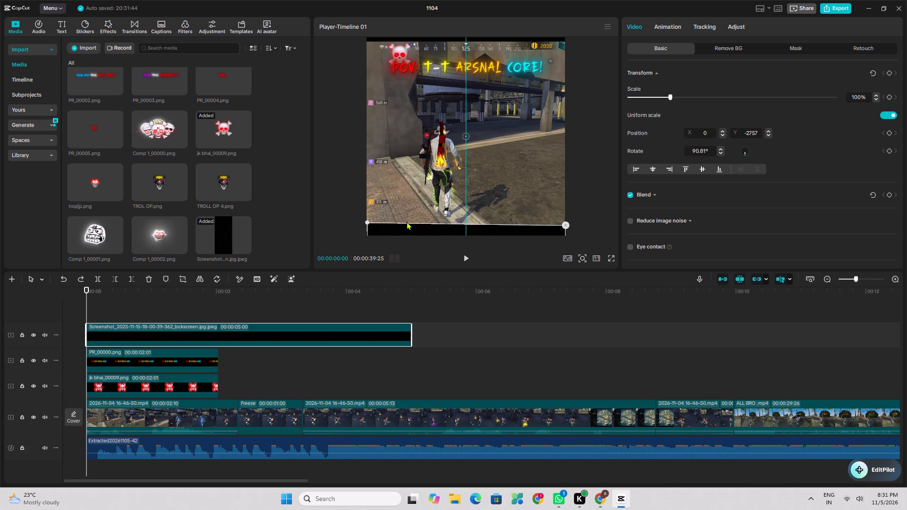
drag(406, 221, 409, 212)
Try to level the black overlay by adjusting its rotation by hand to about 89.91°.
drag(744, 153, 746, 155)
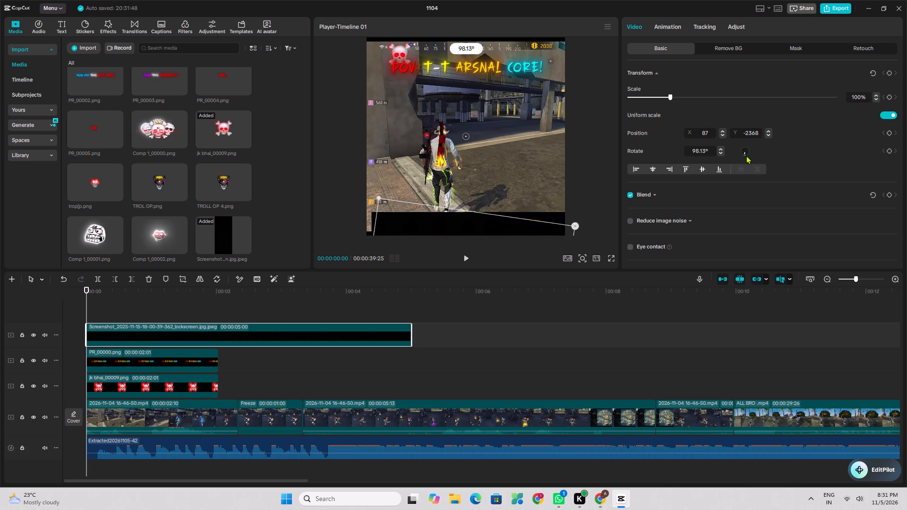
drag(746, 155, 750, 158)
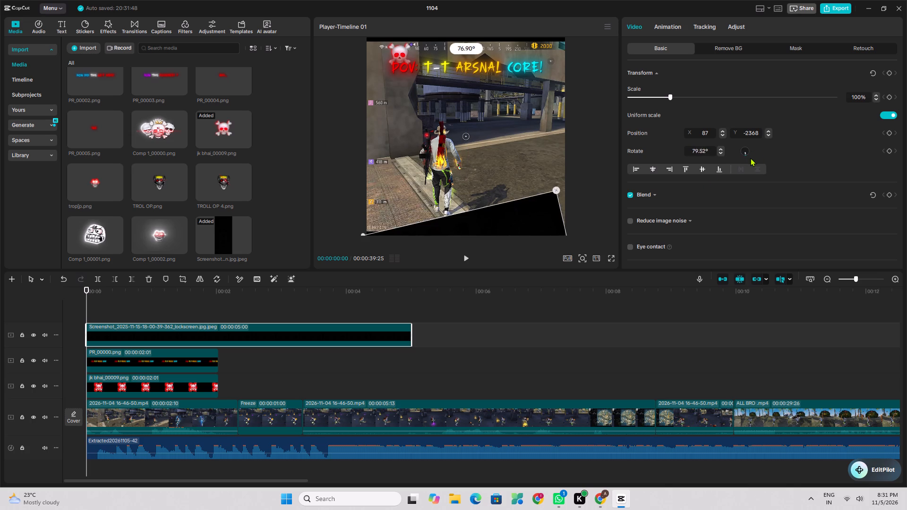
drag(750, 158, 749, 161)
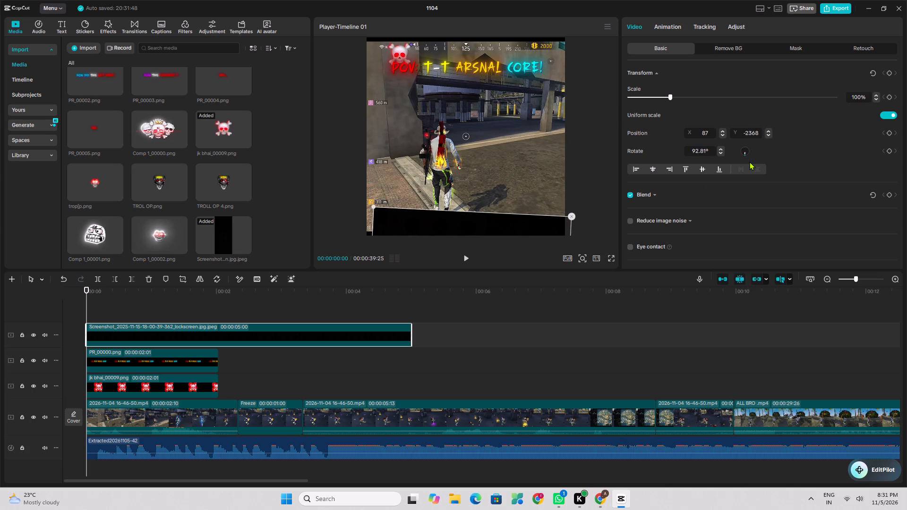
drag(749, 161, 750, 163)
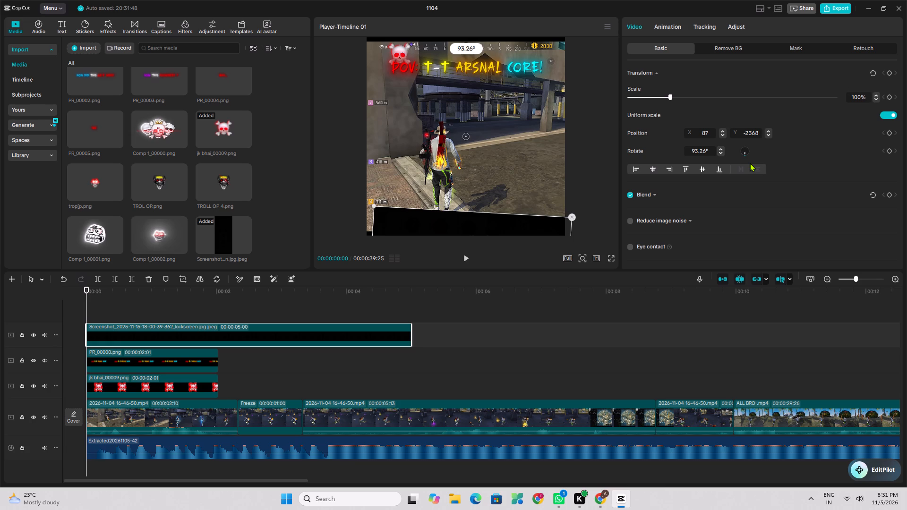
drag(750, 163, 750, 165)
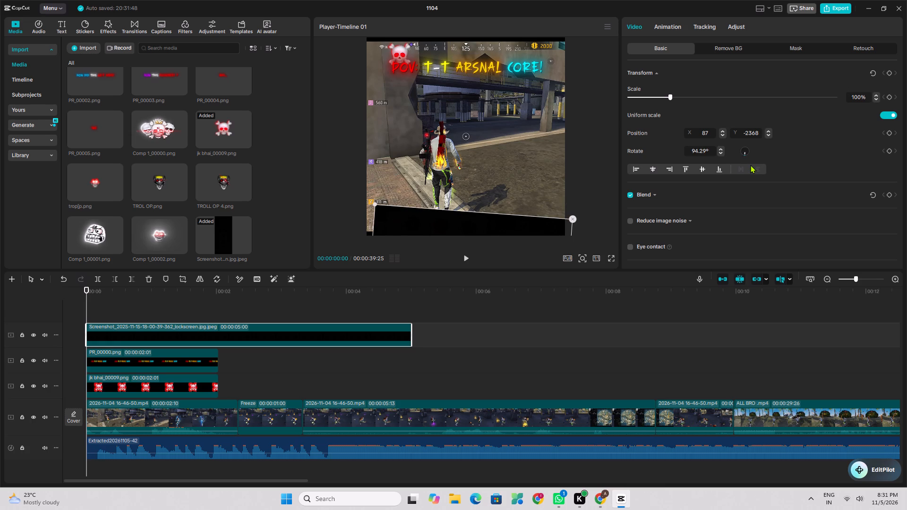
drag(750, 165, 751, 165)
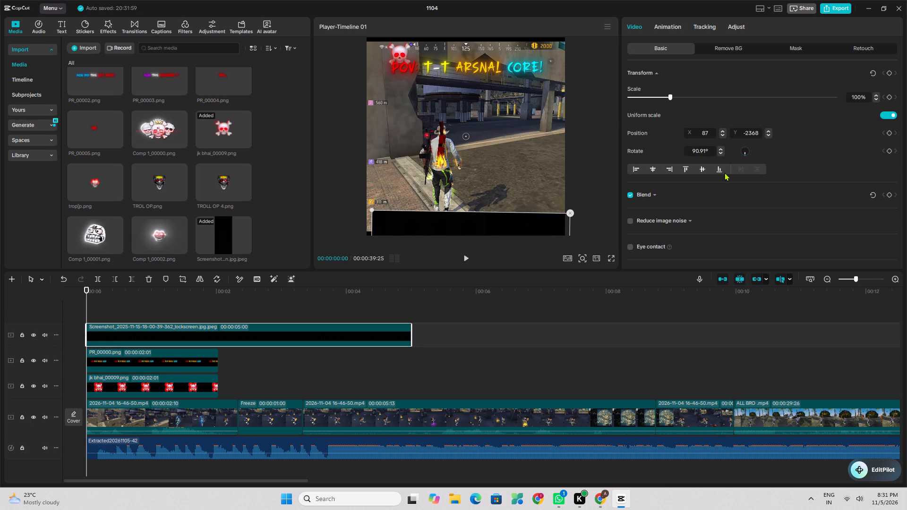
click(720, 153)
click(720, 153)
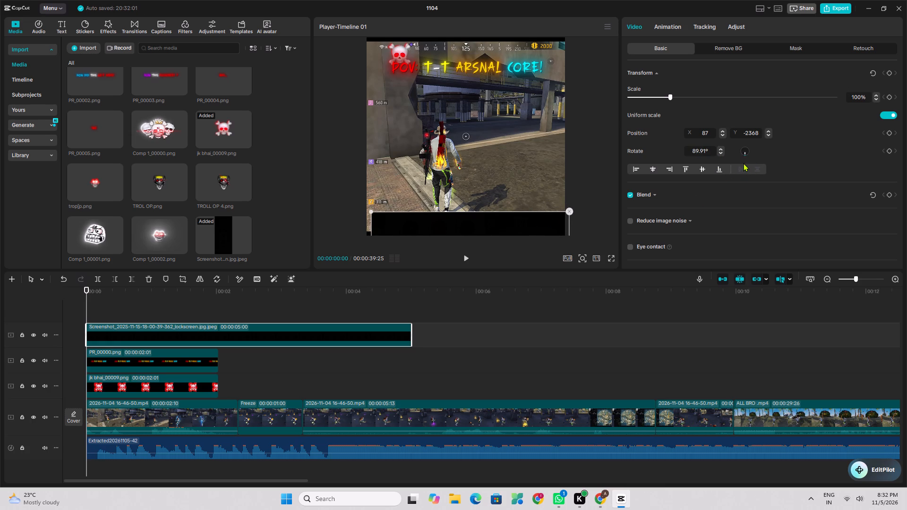
Set the black overlay's rotation to exactly 90°.
click(707, 150)
key(BackSpace)
key(BackSpace)
key(BackSpace)
key(BackSpace)
key(BackSpace)
key(9)
key(0)
click(529, 195)
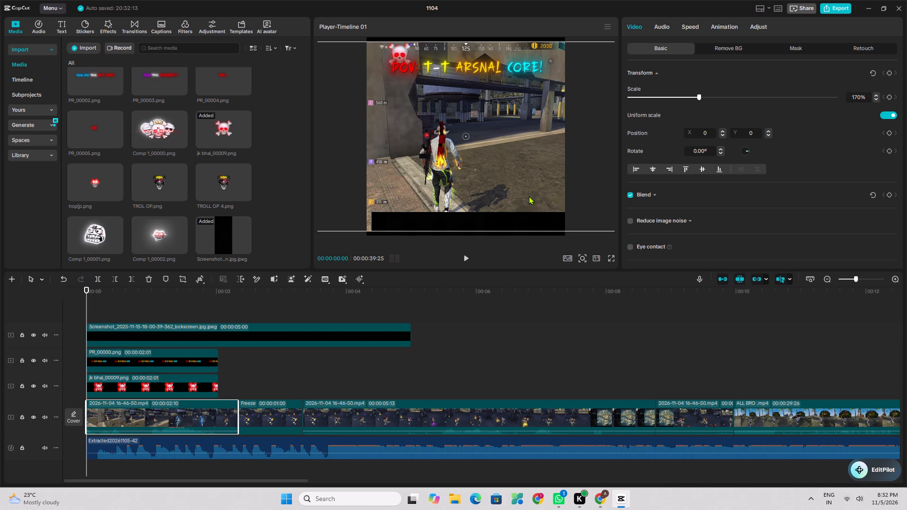
Centre the black overlay at X 0 along the bottom edge, at about Y -2829, and scale it to 106%.
click(505, 224)
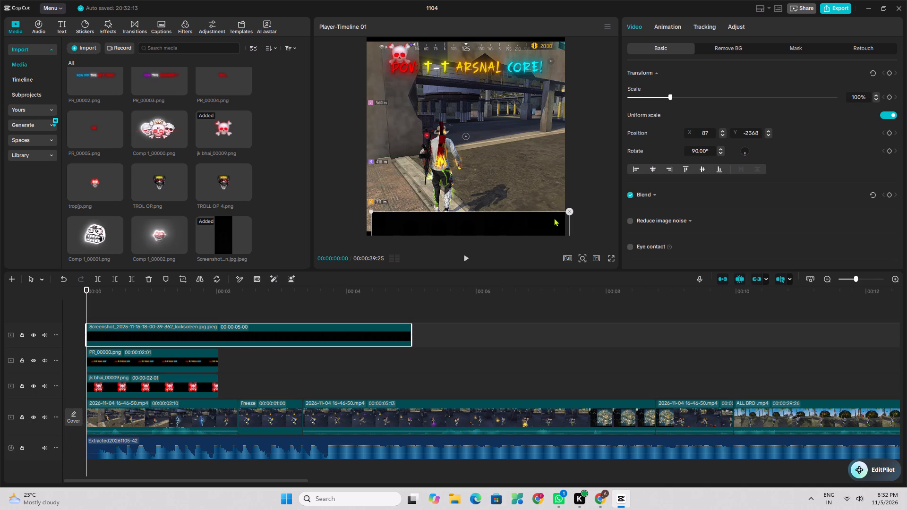
drag(517, 222, 484, 222)
drag(493, 221, 518, 220)
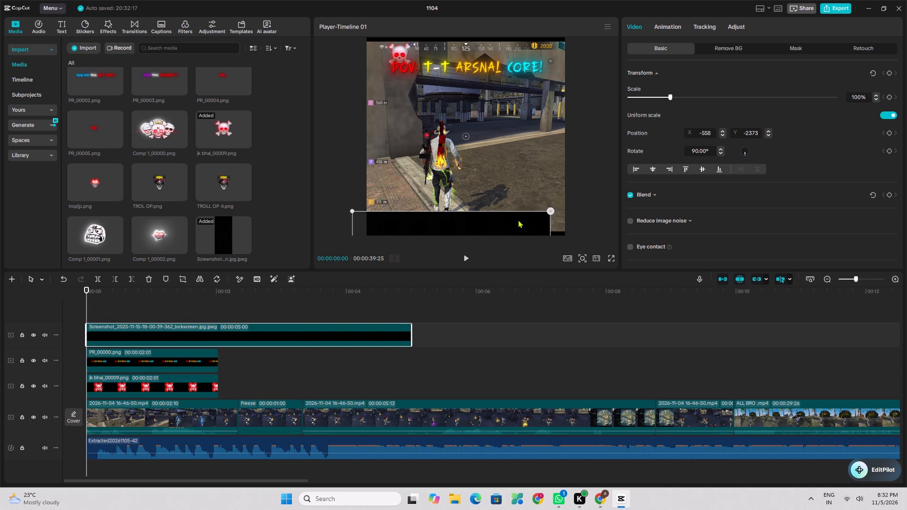
drag(518, 220, 525, 224)
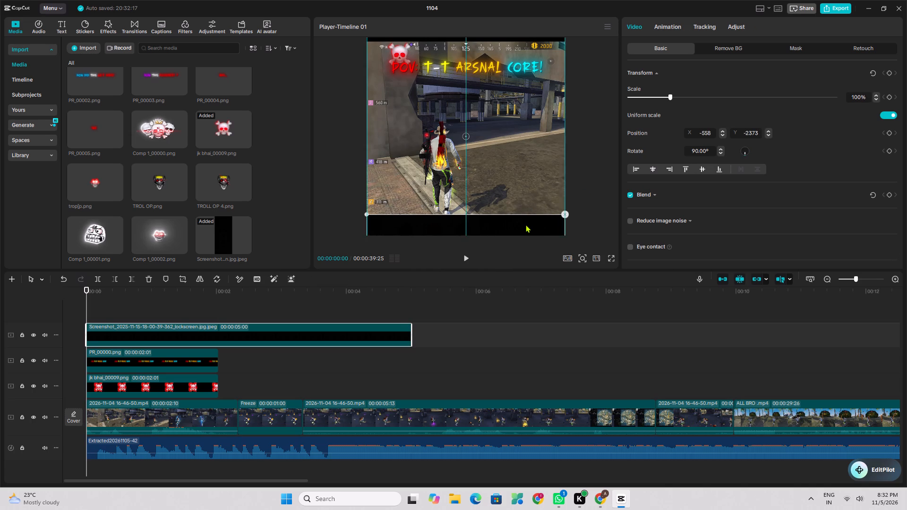
drag(525, 224, 521, 224)
drag(520, 224, 518, 243)
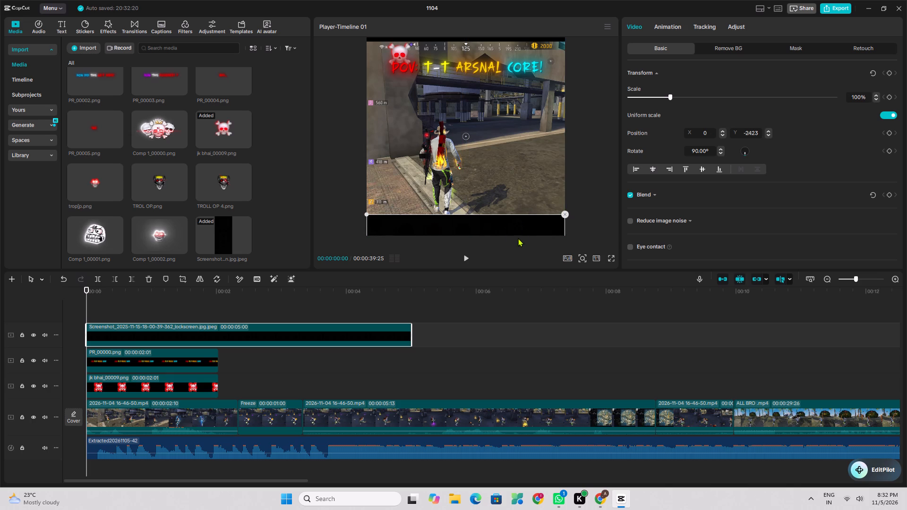
click(673, 97)
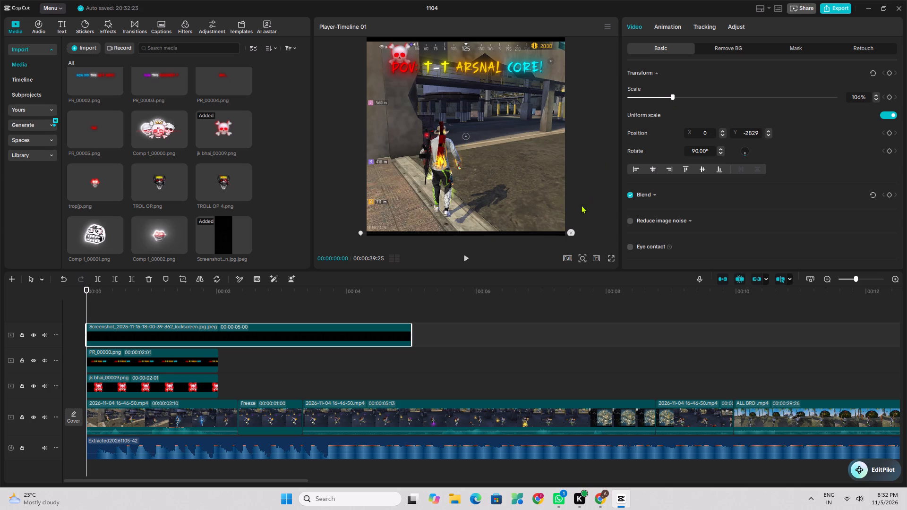
Nudge the black overlay slightly upward to Y -2819 so it covers the bottom edge of the gameplay.
drag(551, 232, 550, 225)
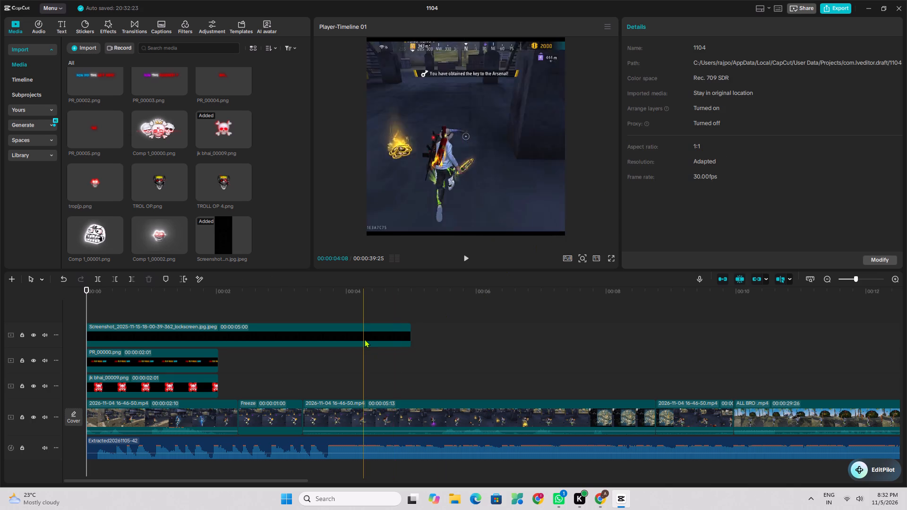
click(364, 339)
drag(560, 232, 560, 228)
click(379, 332)
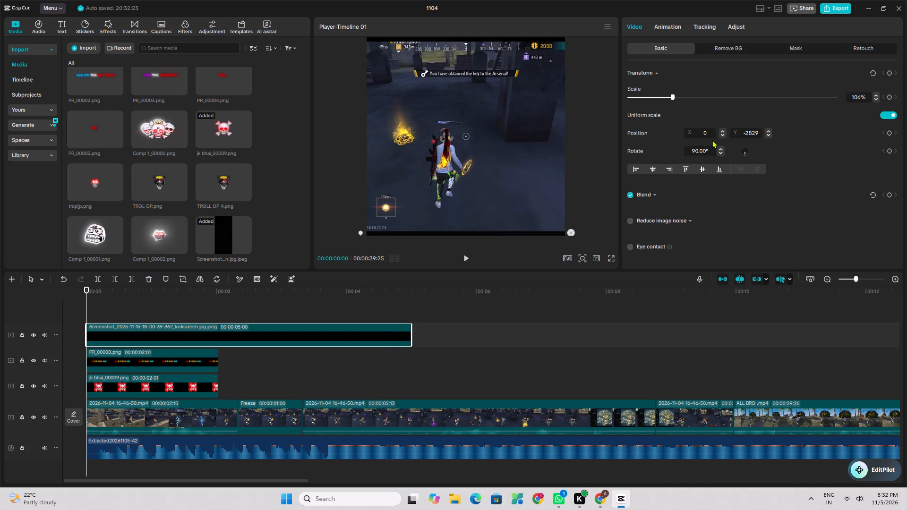
triple_click(722, 127)
double_click(722, 127)
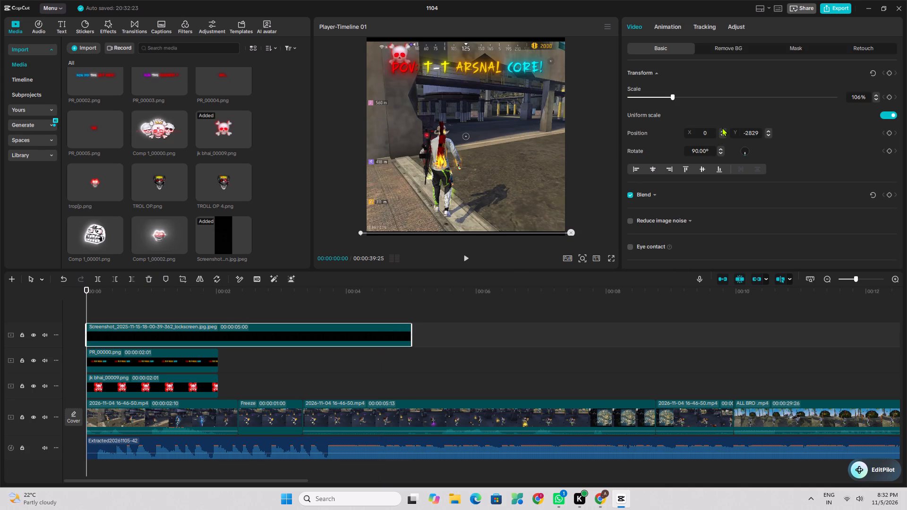
triple_click(769, 130)
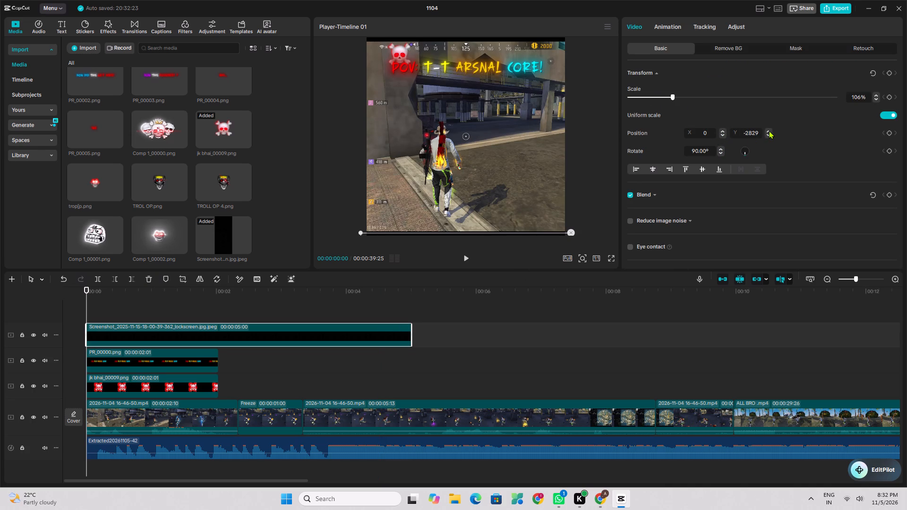
triple_click(769, 129)
triple_click(769, 129)
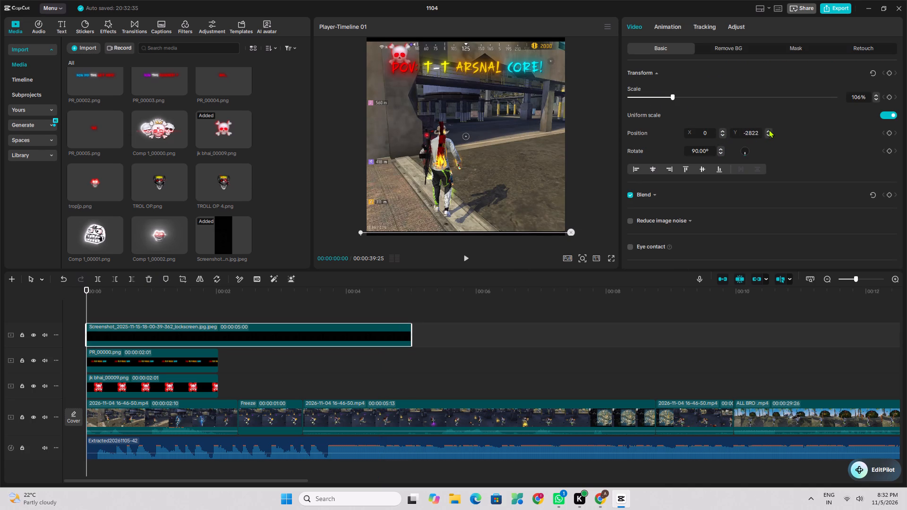
click(769, 129)
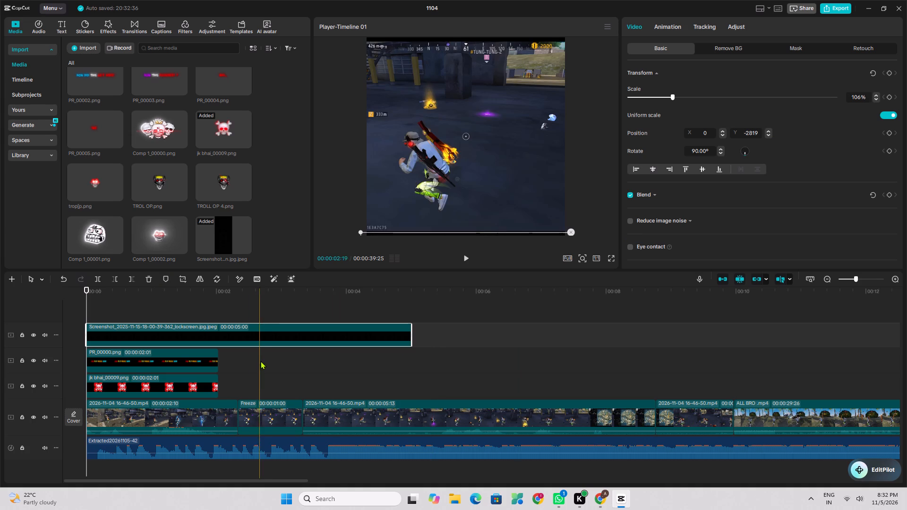
Duplicate the black overlay clip onto a new track above it, starting at 00:00.
right_click(256, 333)
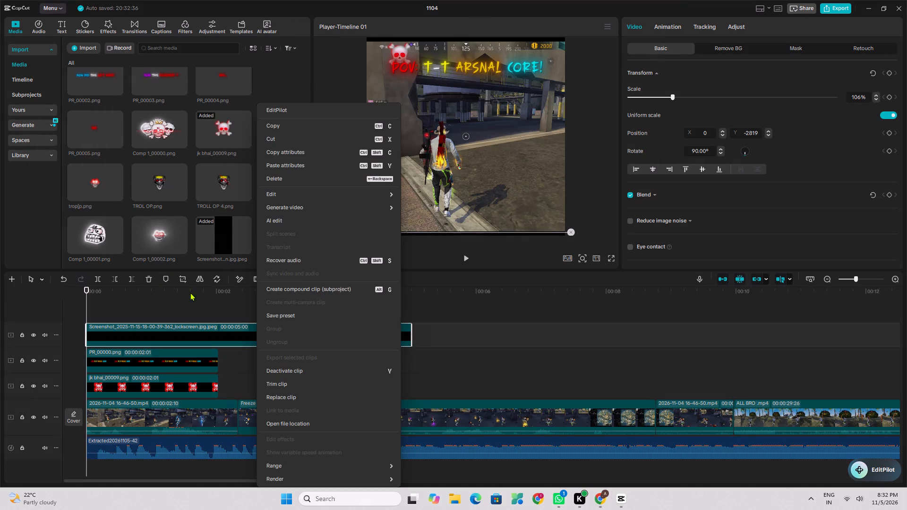
click(295, 125)
right_click(115, 306)
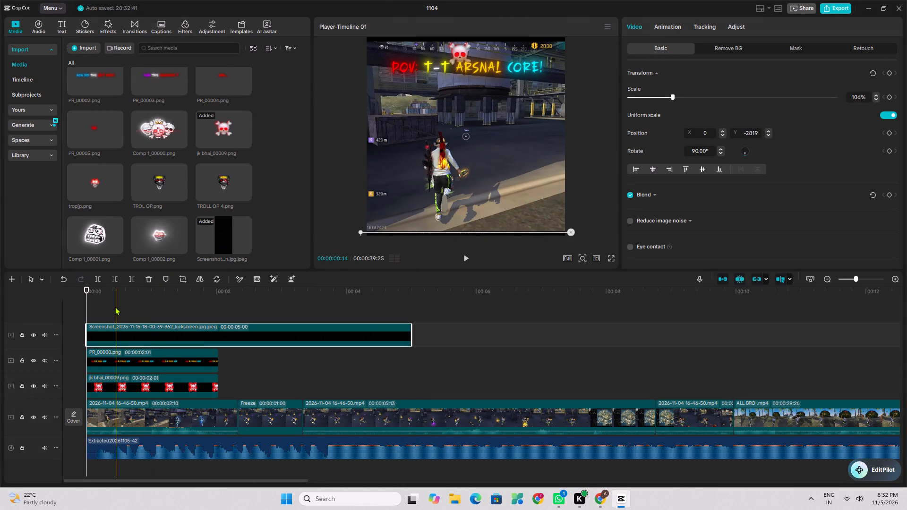
click(144, 356)
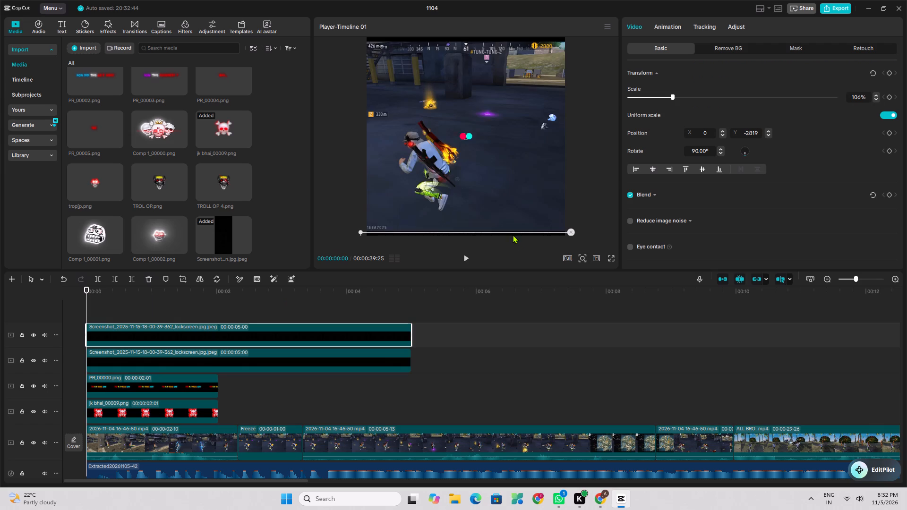
Move the duplicated black overlay to the top edge of the frame, centred at X 0, about Y 2795.
drag(513, 233, 496, 78)
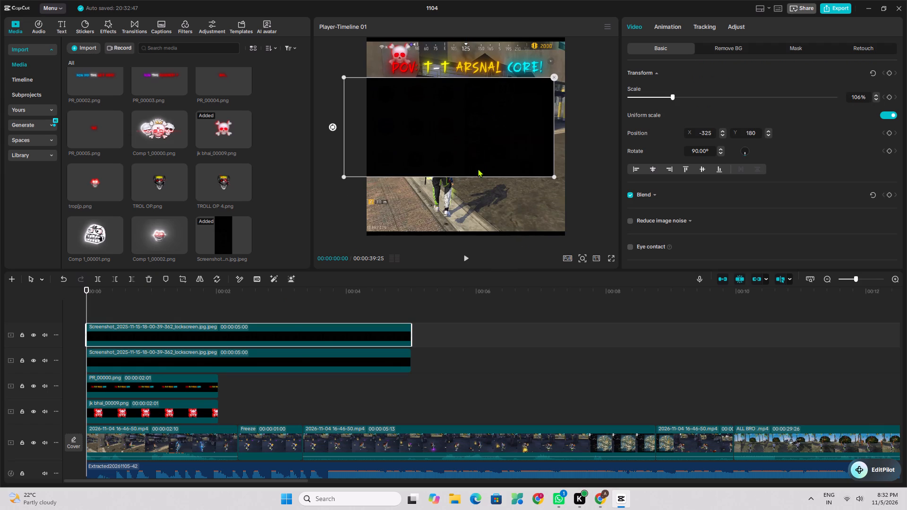
drag(482, 160, 501, 22)
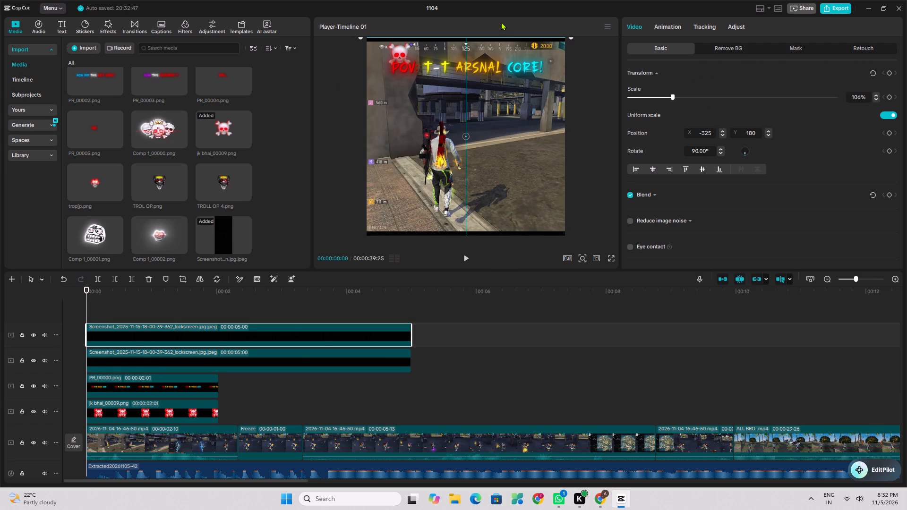
drag(501, 22, 501, 25)
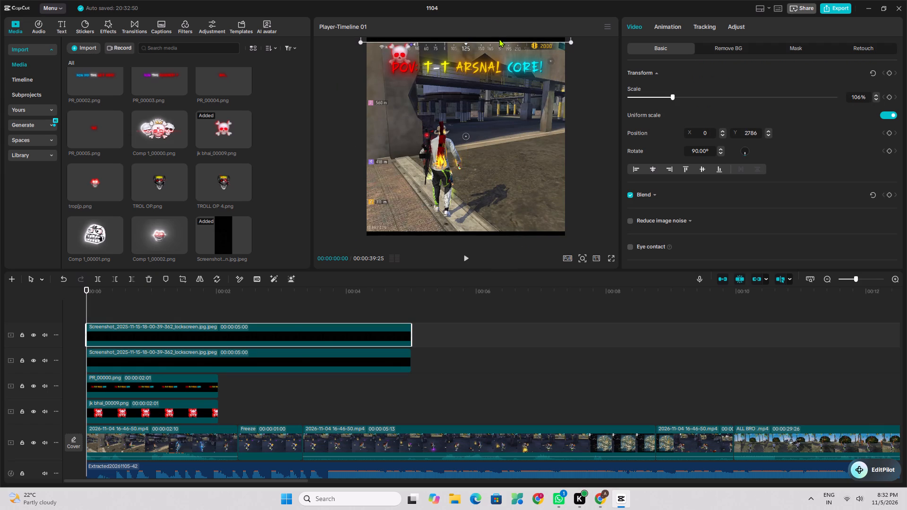
click(499, 39)
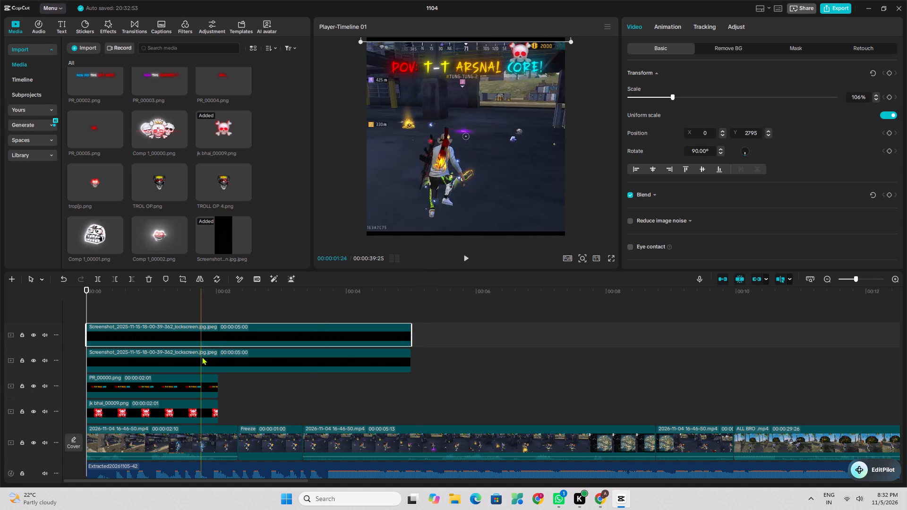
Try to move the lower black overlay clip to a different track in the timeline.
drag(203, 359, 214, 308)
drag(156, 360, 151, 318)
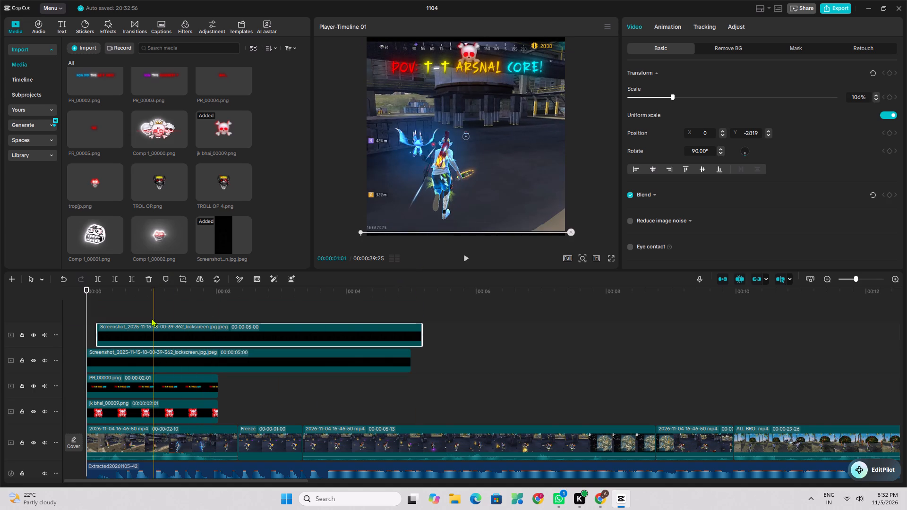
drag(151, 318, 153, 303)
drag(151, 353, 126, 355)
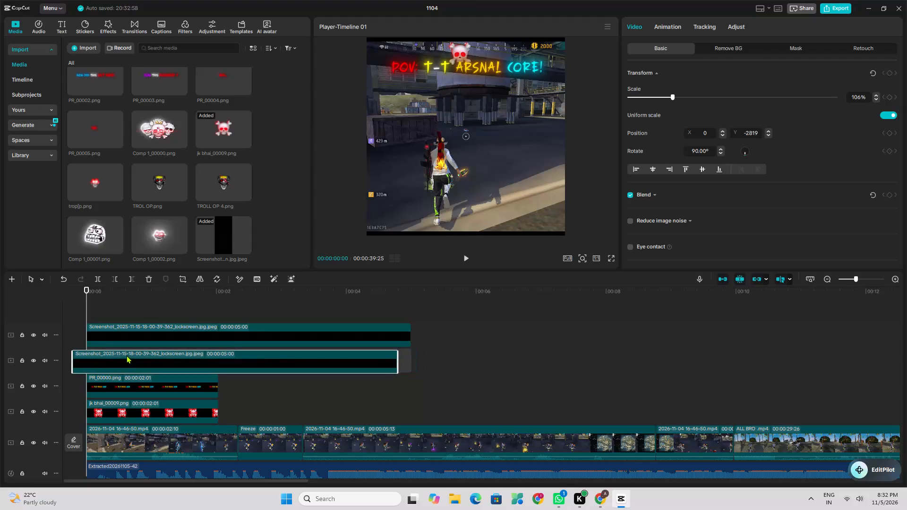
Play back the video from 00:00 to check the black overlays along the top and bottom edges.
scroll(98, 375, down, 2)
click(82, 382)
key(space)
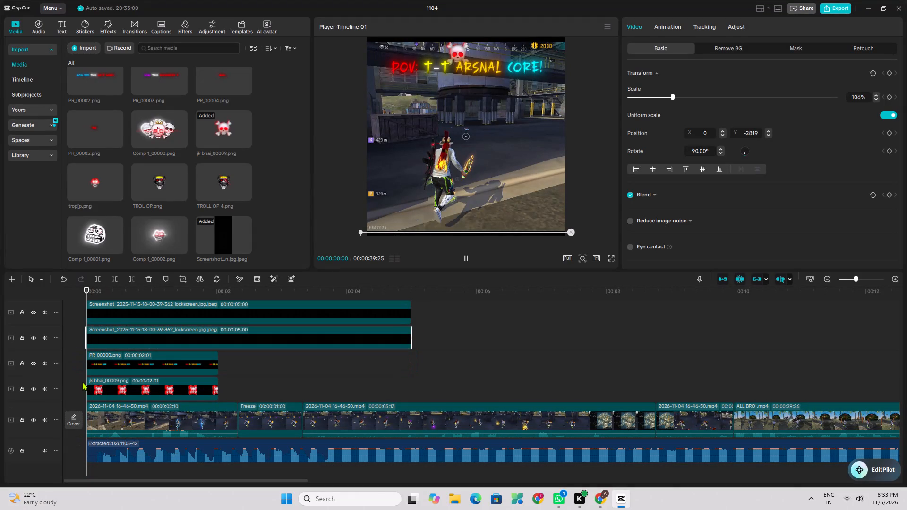
click(73, 389)
key(space)
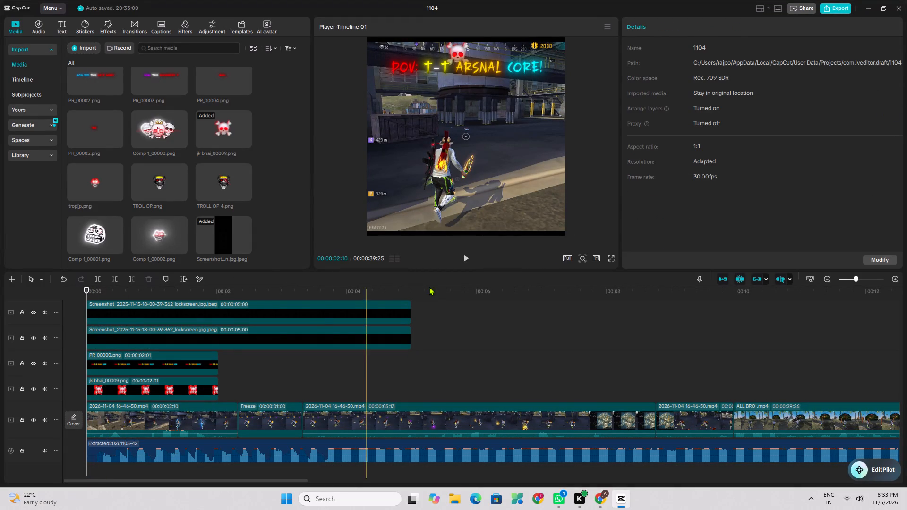
click(466, 257)
click(466, 256)
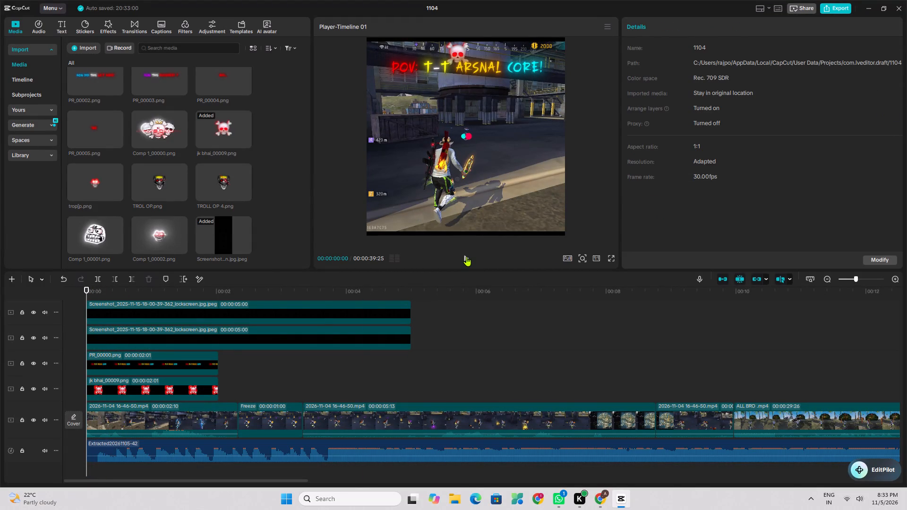
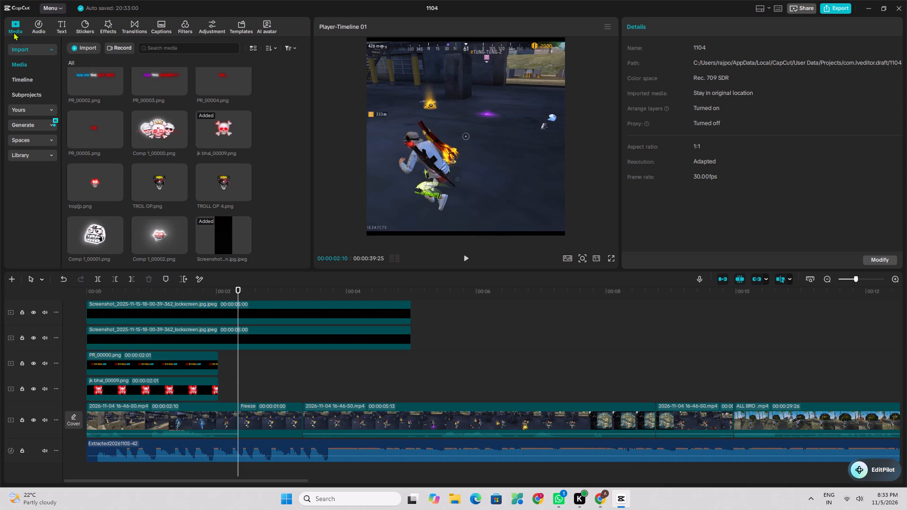
click(36, 24)
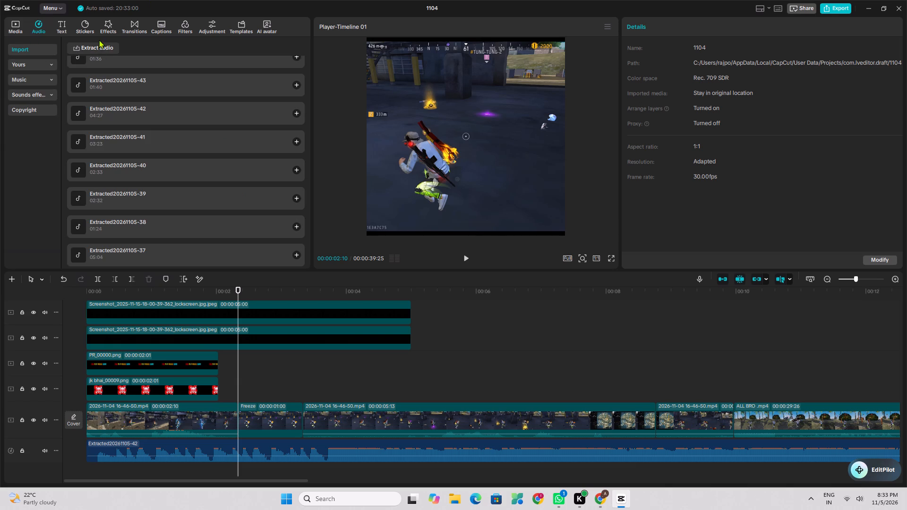
scroll(121, 135, down, 11)
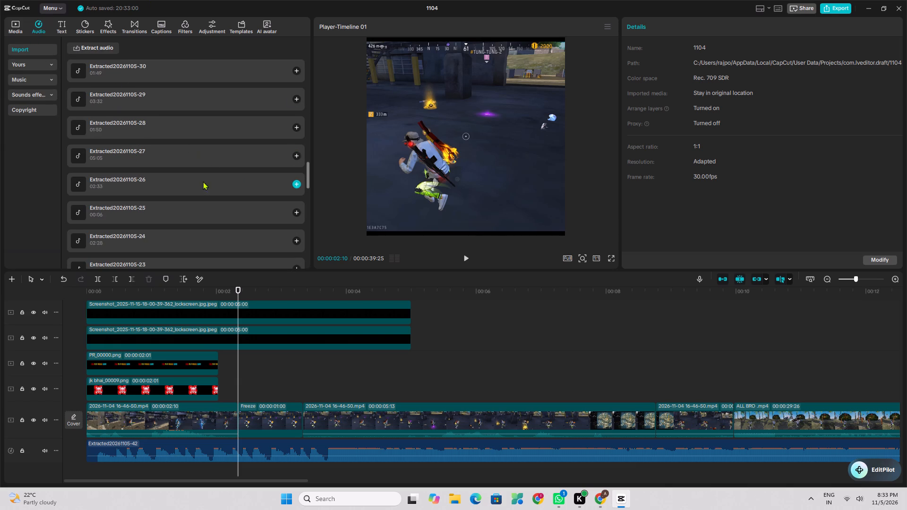
scroll(139, 100, down, 10)
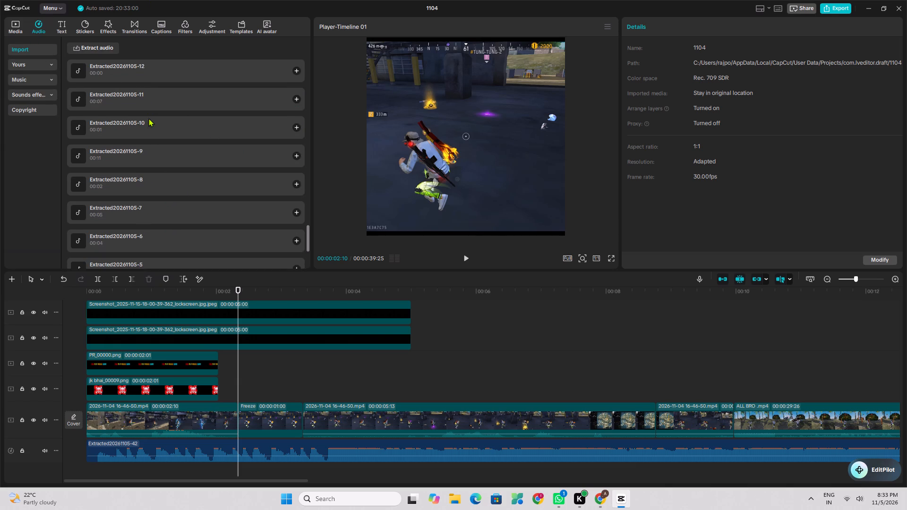
scroll(143, 118, up, 2)
click(124, 130)
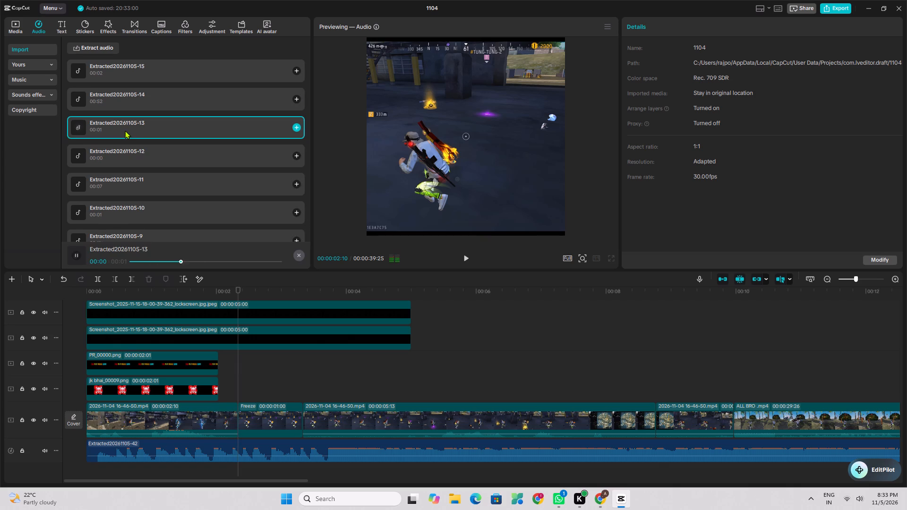
scroll(128, 126, up, 1)
click(133, 120)
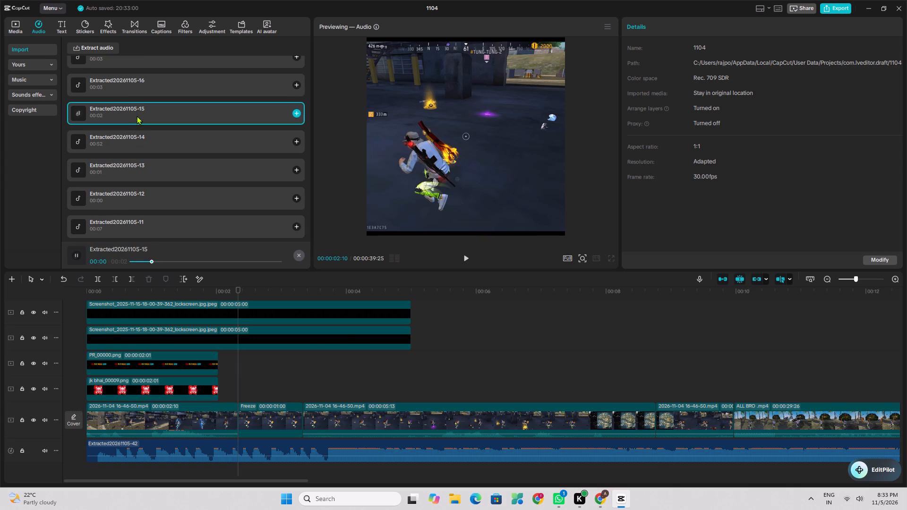
click(146, 84)
scroll(146, 85, up, 2)
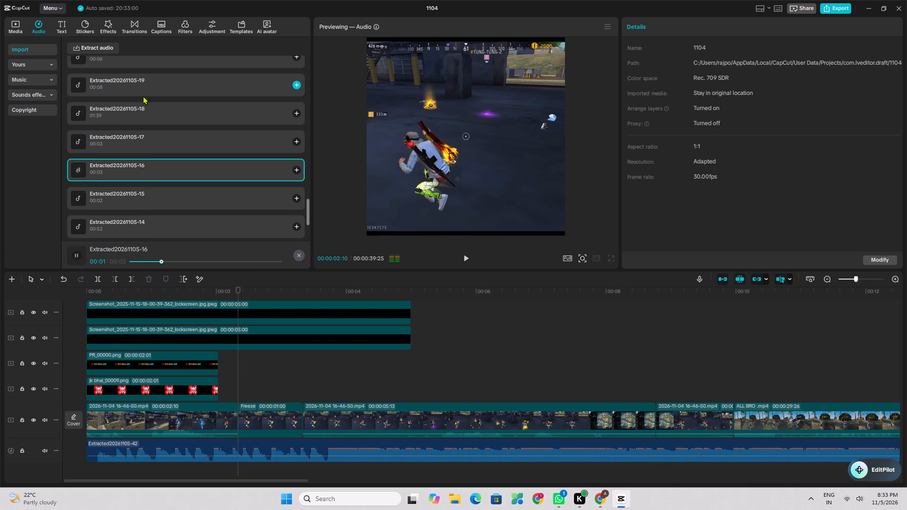
click(141, 140)
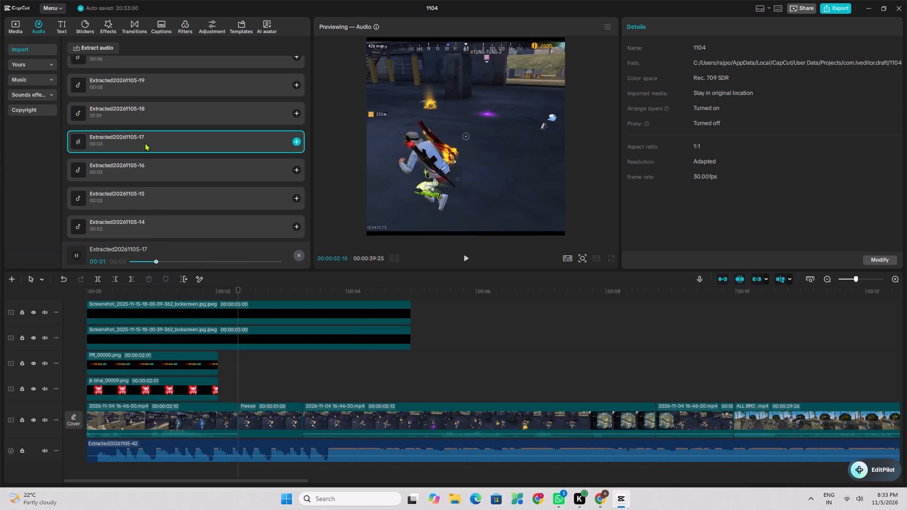
Audition more of the extracted sounds for a suitable effect, including Extracted20261105-3, -1, -5, -6 and -7.
scroll(162, 135, down, 9)
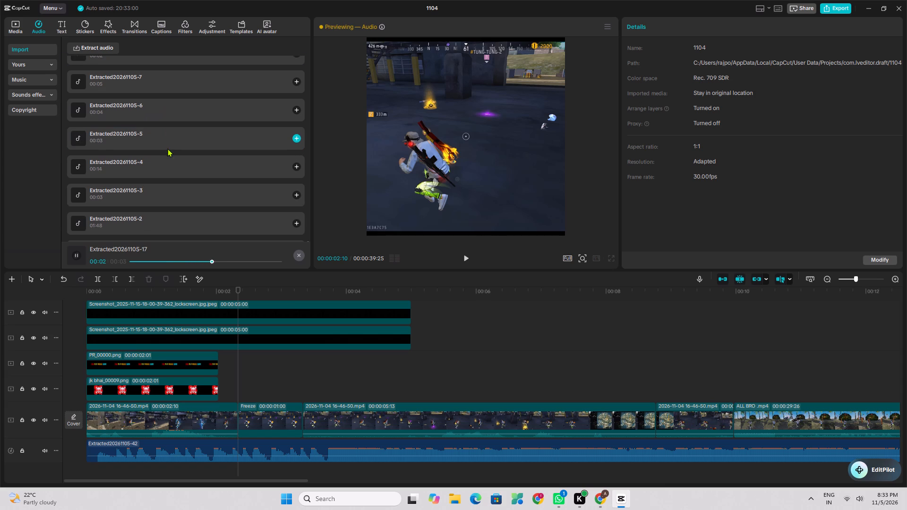
scroll(167, 148, down, 3)
click(127, 187)
scroll(127, 187, down, 4)
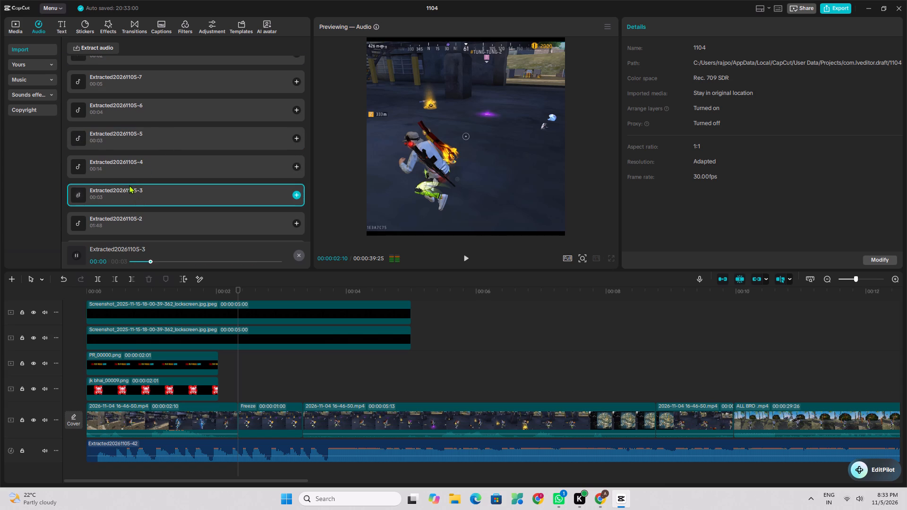
scroll(130, 182, down, 6)
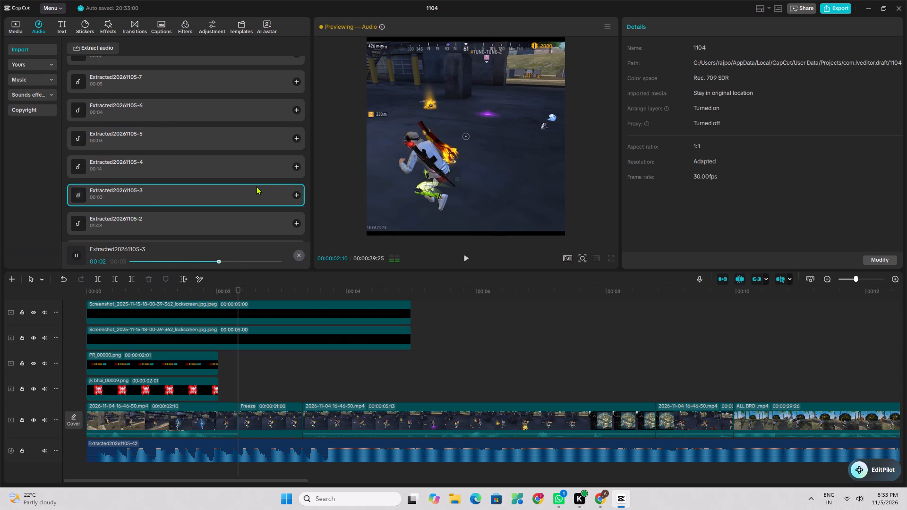
scroll(248, 188, down, 2)
scroll(183, 212, down, 4)
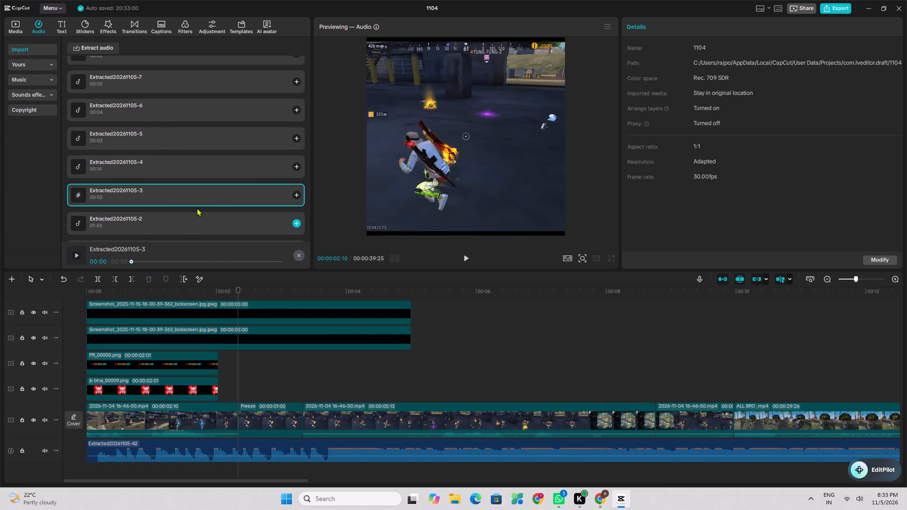
drag(197, 213, 197, 220)
click(188, 243)
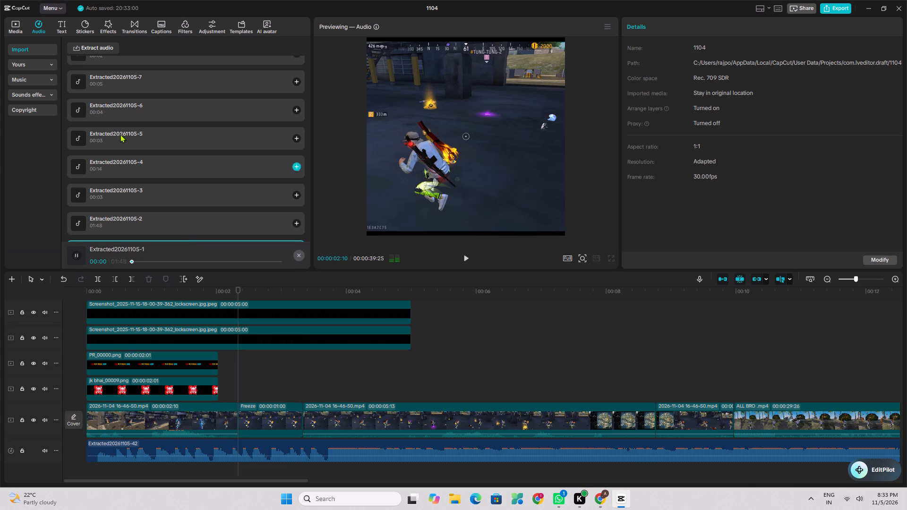
click(120, 125)
click(134, 138)
scroll(134, 138, up, 1)
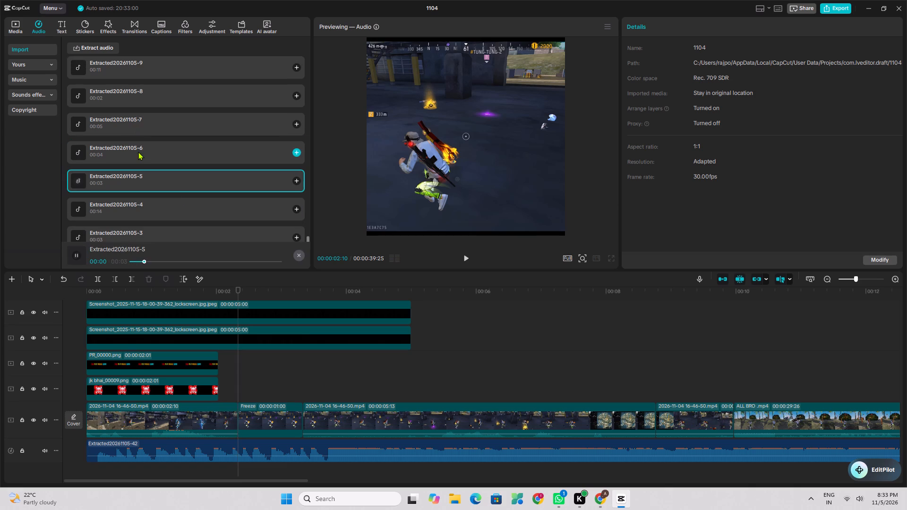
click(137, 154)
scroll(137, 153, up, 1)
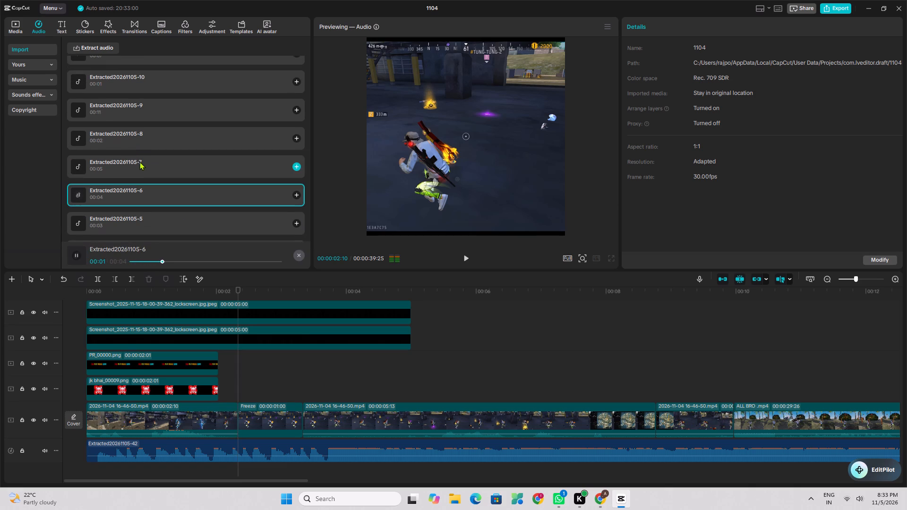
click(141, 163)
click(160, 147)
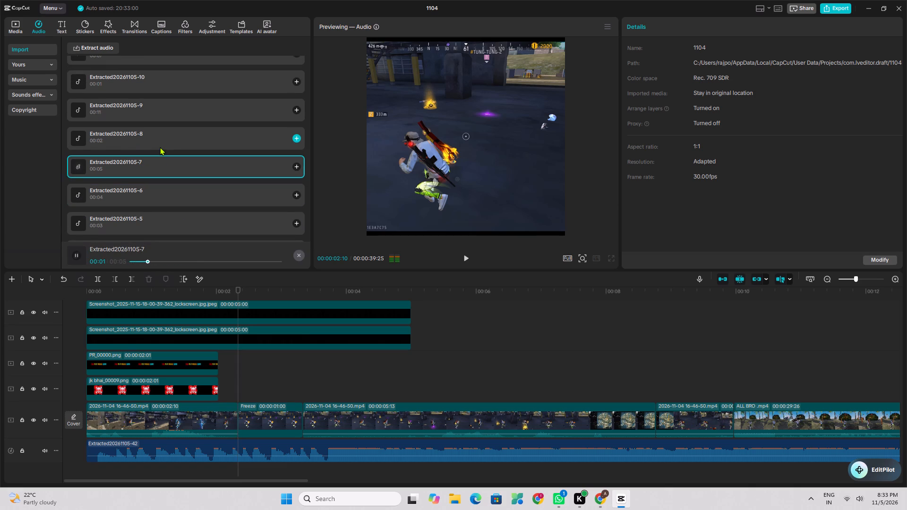
scroll(160, 146, up, 1)
click(159, 148)
click(175, 128)
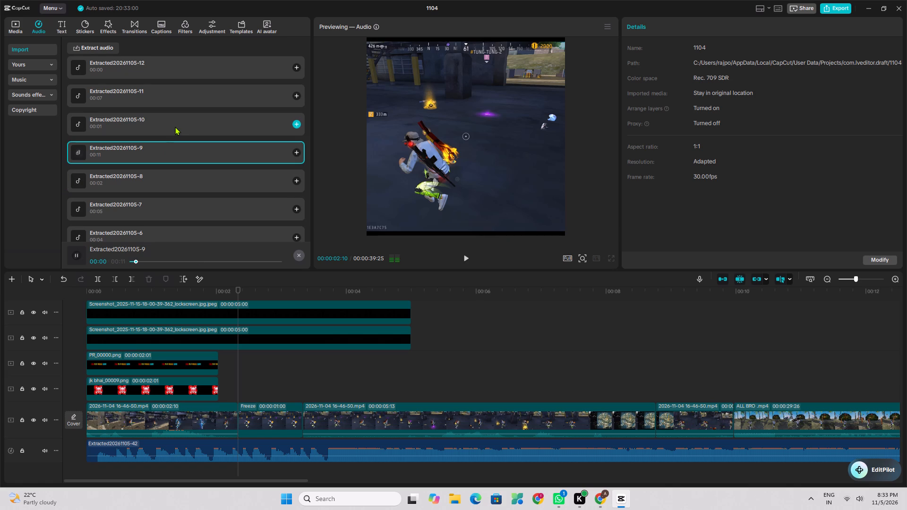
scroll(175, 127, up, 1)
click(163, 159)
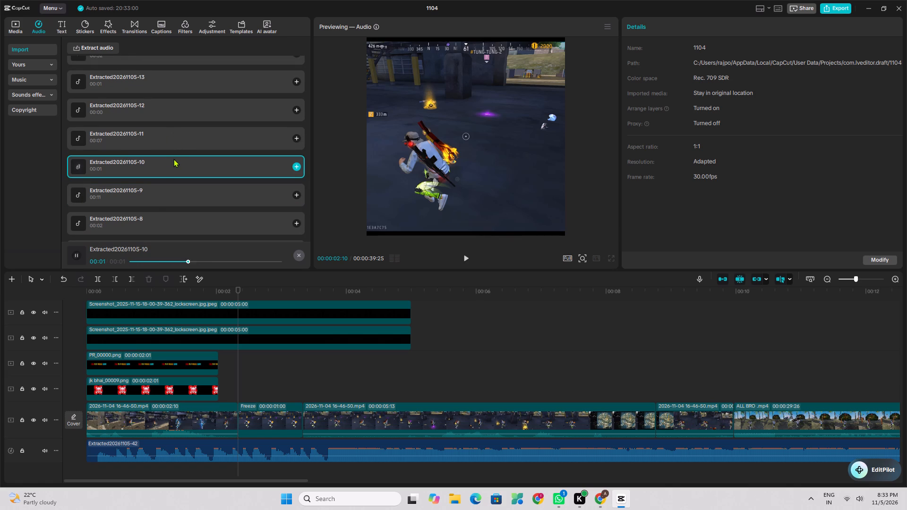
click(183, 136)
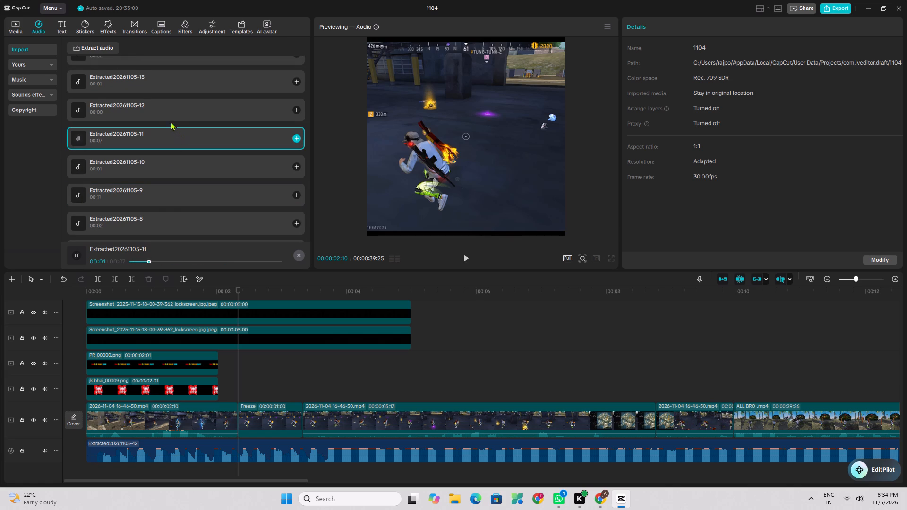
click(164, 111)
scroll(164, 111, up, 1)
click(153, 126)
scroll(153, 126, up, 1)
click(153, 127)
scroll(154, 129, up, 1)
click(137, 160)
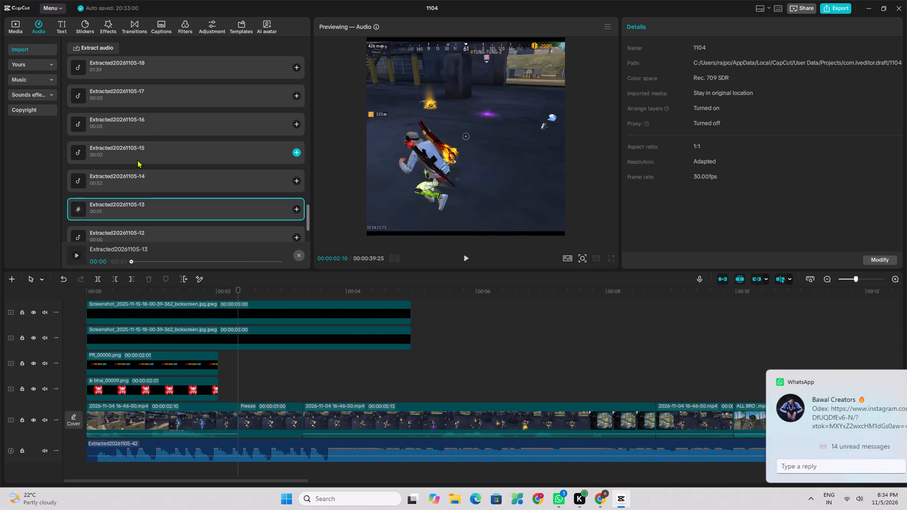
scroll(141, 158, up, 1)
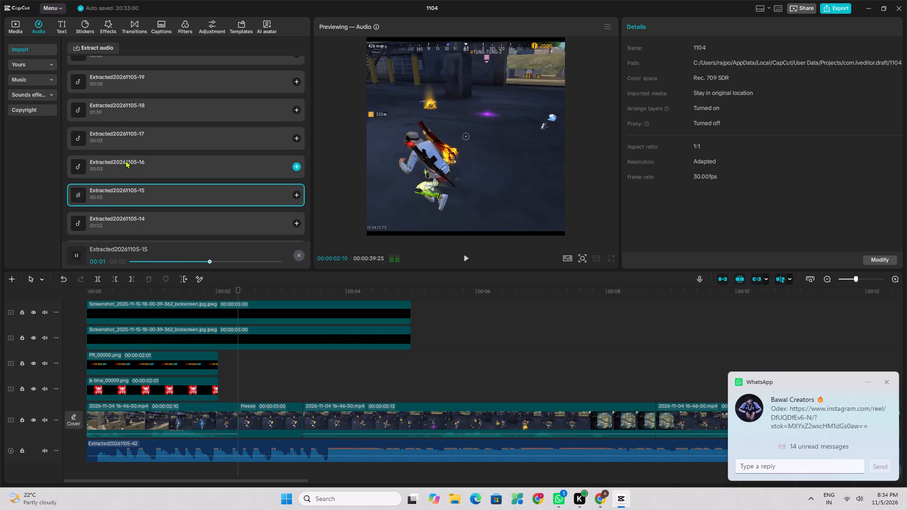
click(134, 160)
scroll(135, 159, up, 1)
click(122, 173)
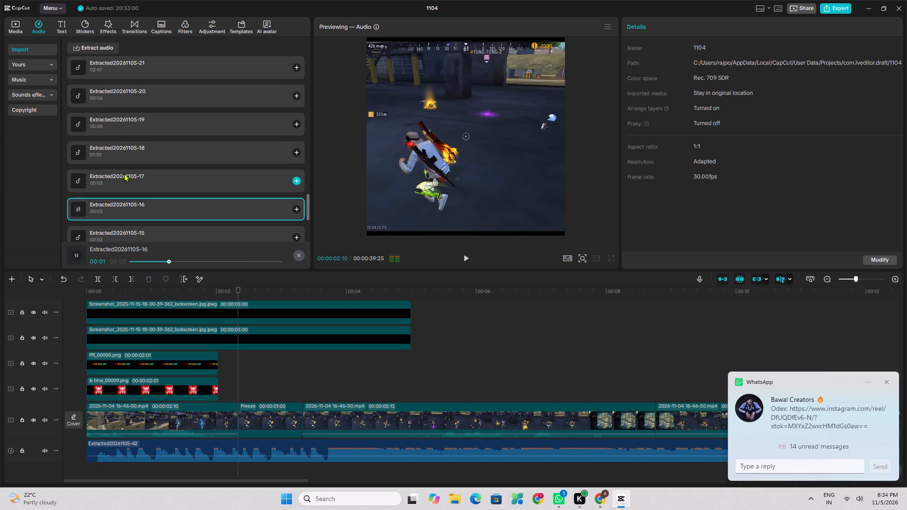
scroll(139, 171, up, 1)
click(139, 132)
scroll(147, 146, up, 1)
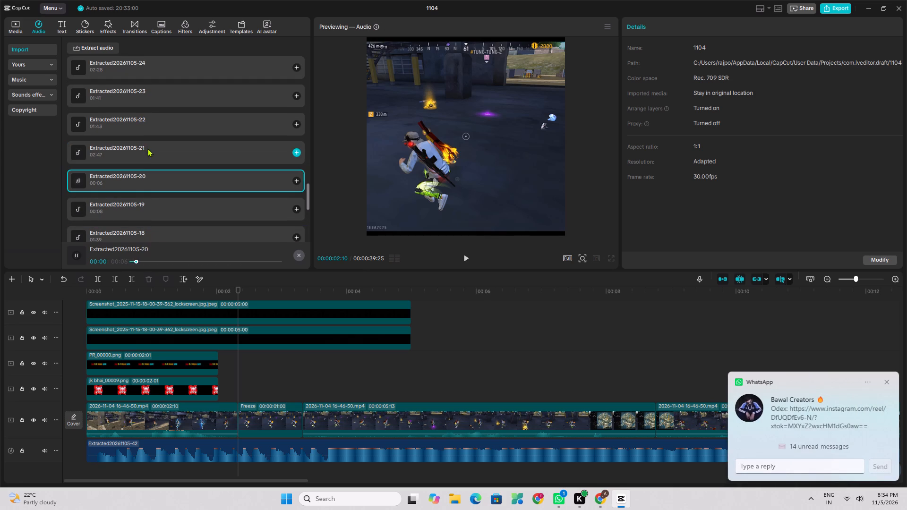
click(132, 149)
scroll(134, 150, up, 2)
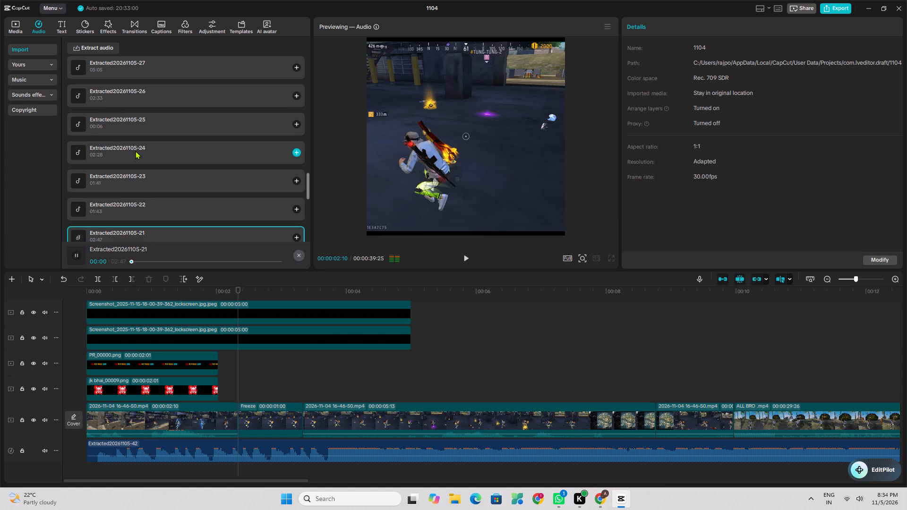
click(113, 126)
scroll(114, 125, up, 1)
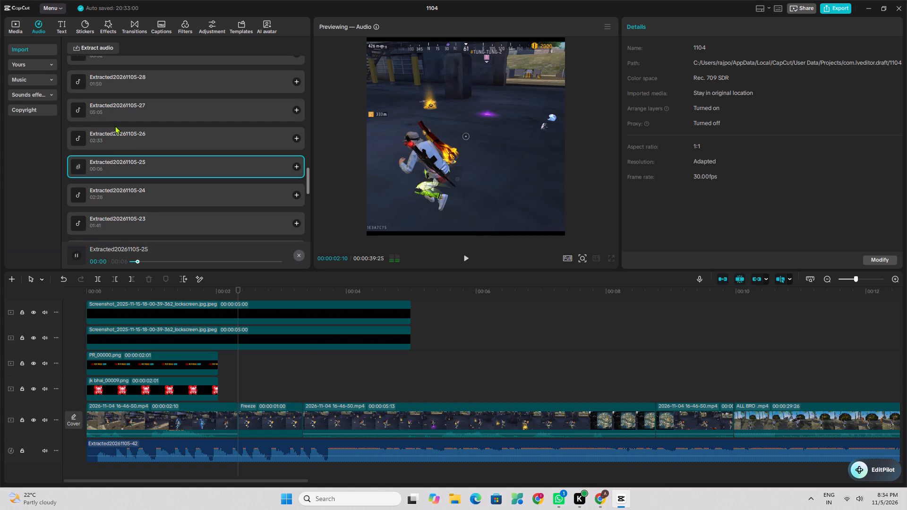
scroll(118, 132, up, 1)
click(119, 154)
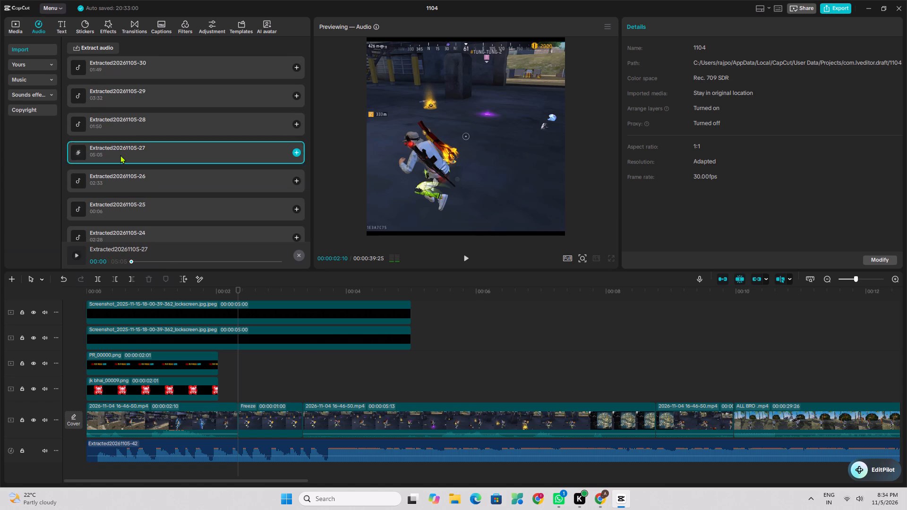
scroll(120, 155, up, 2)
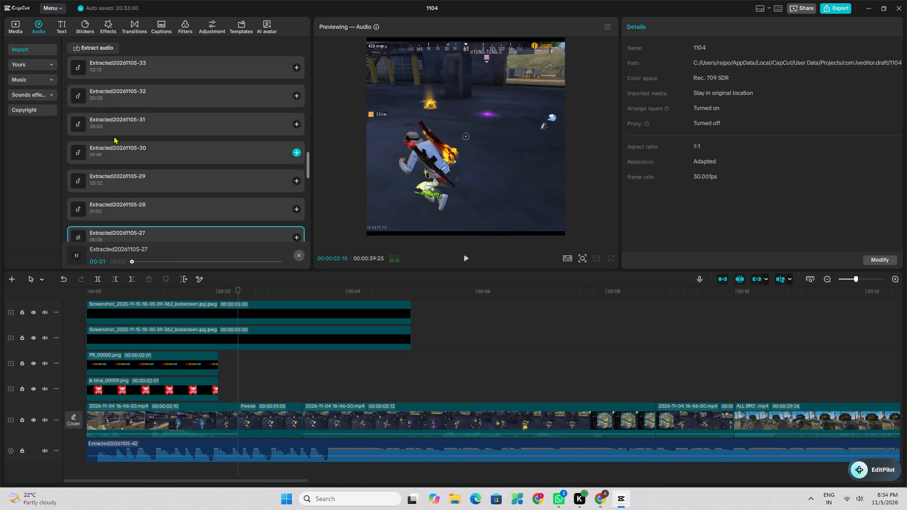
scroll(113, 136, up, 1)
click(116, 134)
scroll(117, 133, up, 1)
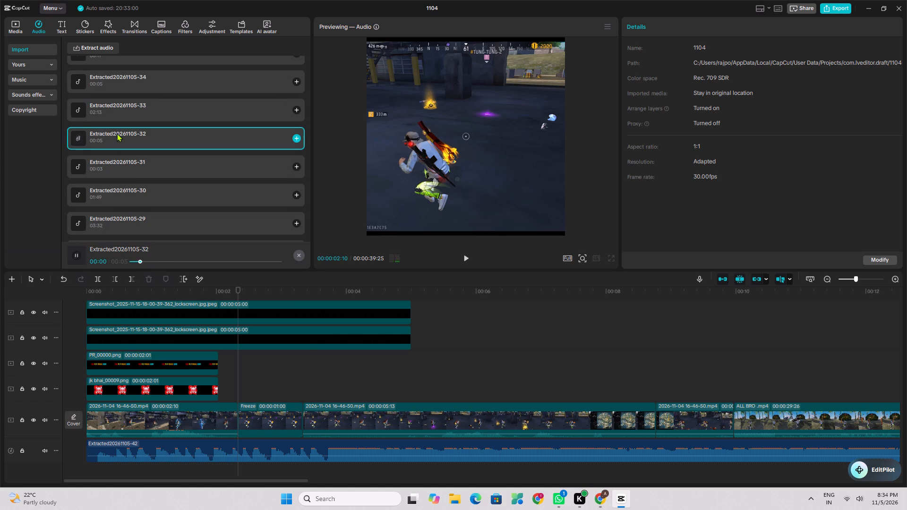
click(127, 129)
scroll(127, 129, up, 1)
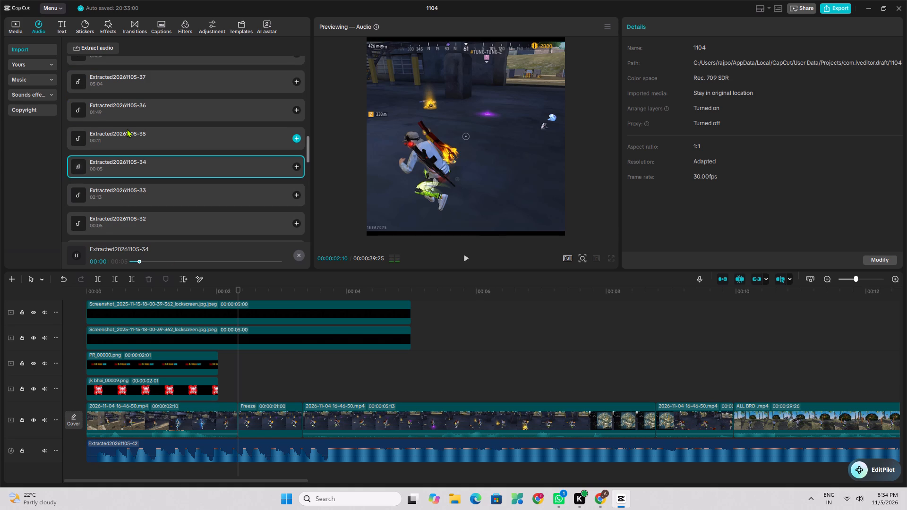
scroll(127, 129, up, 2)
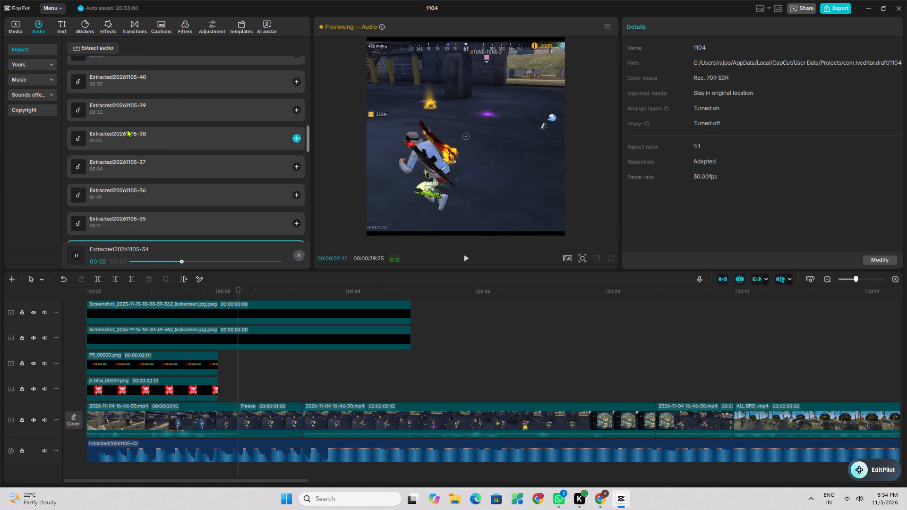
scroll(127, 129, up, 2)
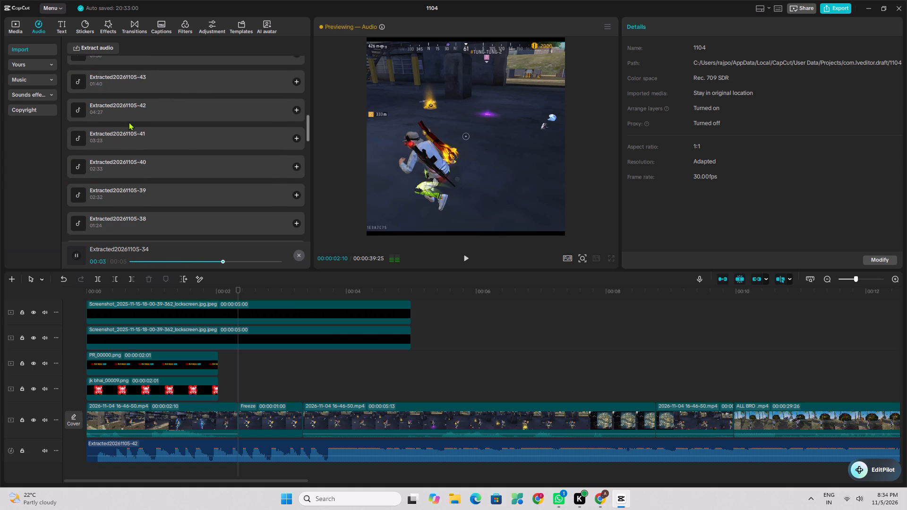
scroll(128, 122, up, 2)
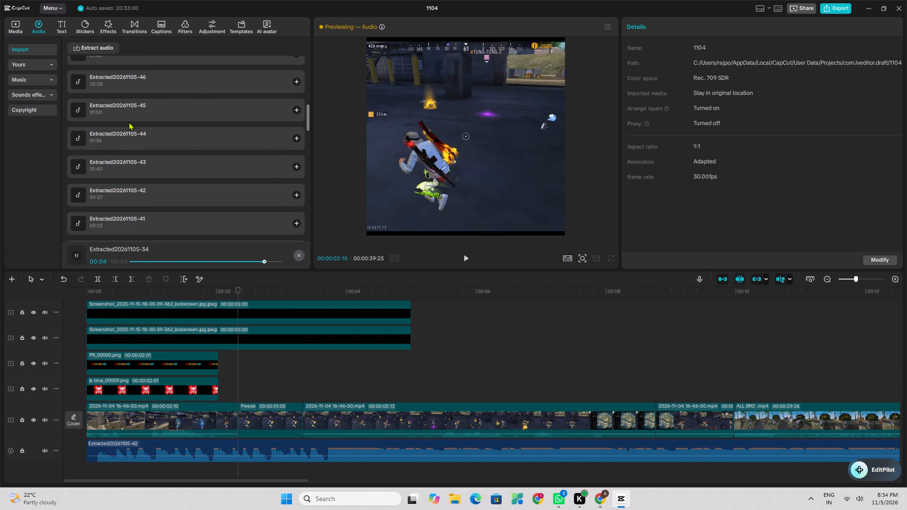
scroll(128, 122, up, 3)
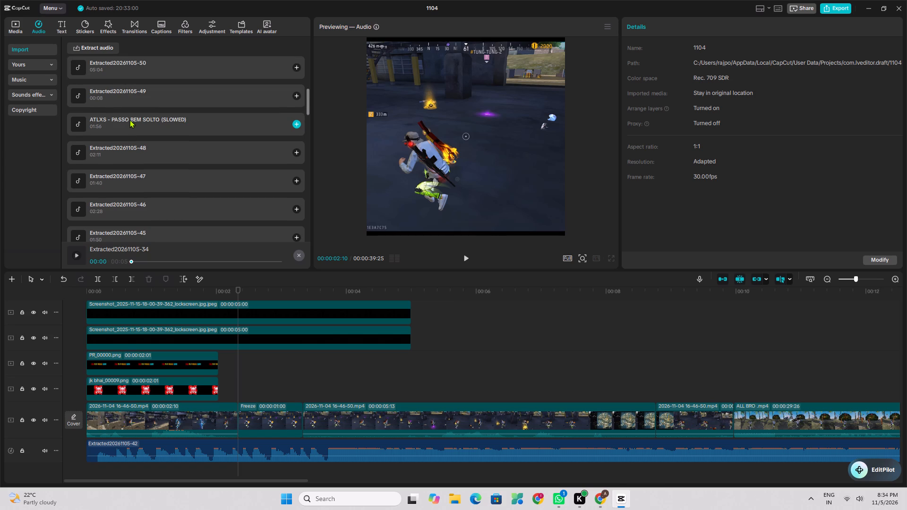
scroll(130, 111, up, 3)
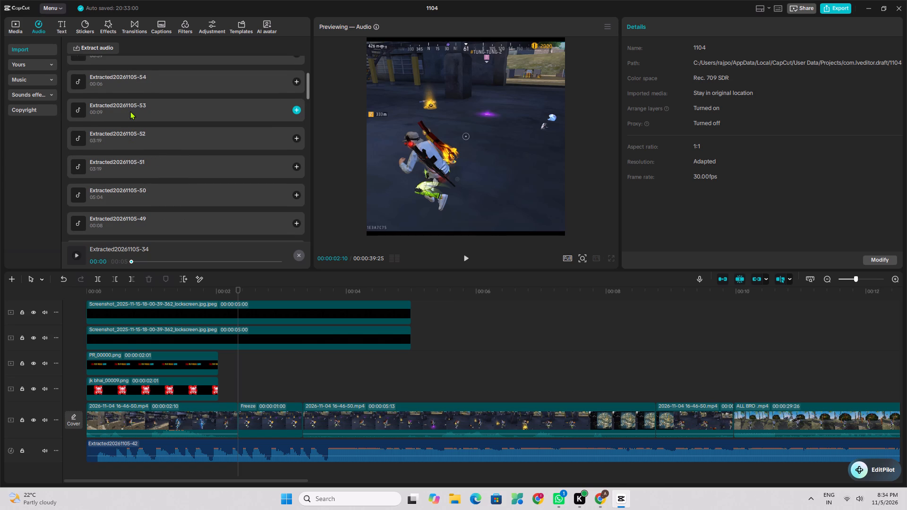
click(130, 85)
scroll(132, 91, up, 1)
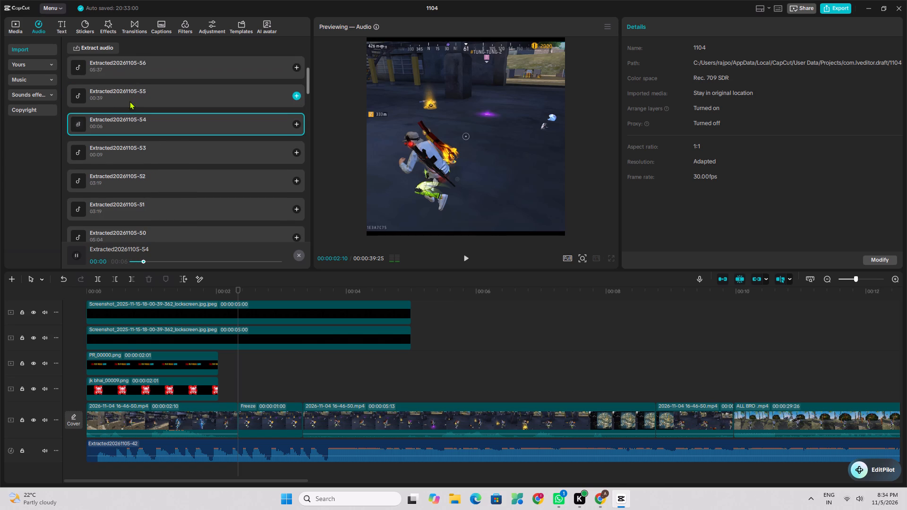
scroll(136, 122, up, 1)
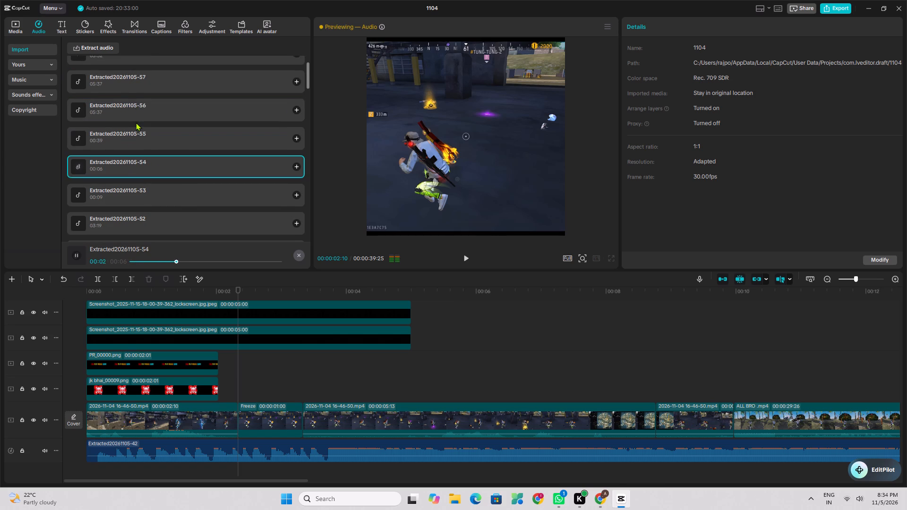
scroll(136, 122, up, 5)
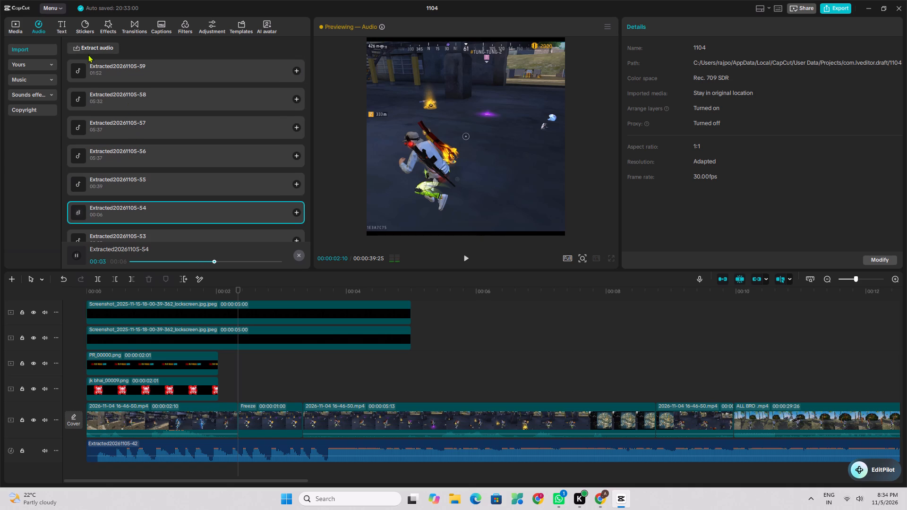
Extract audio from all the WhatsApp Audio files and the adjacent WhatsApp Video file in the Music folder.
click(92, 49)
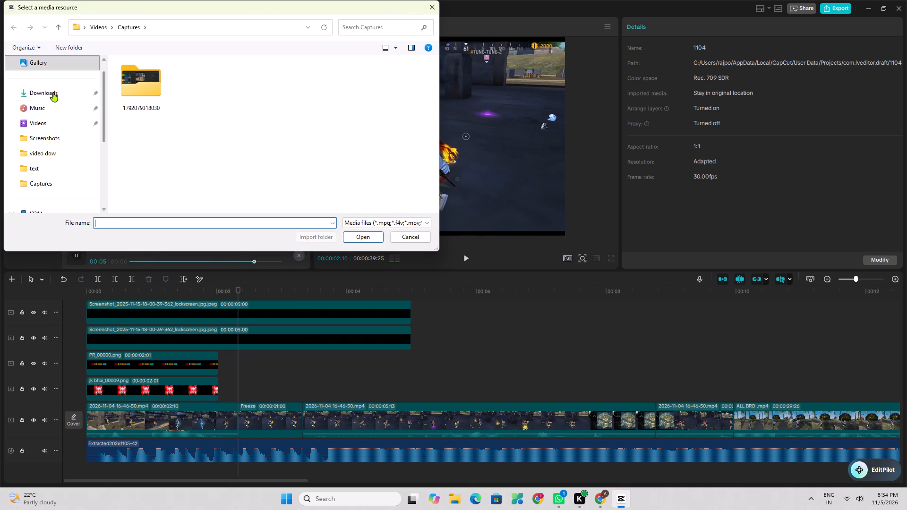
click(57, 112)
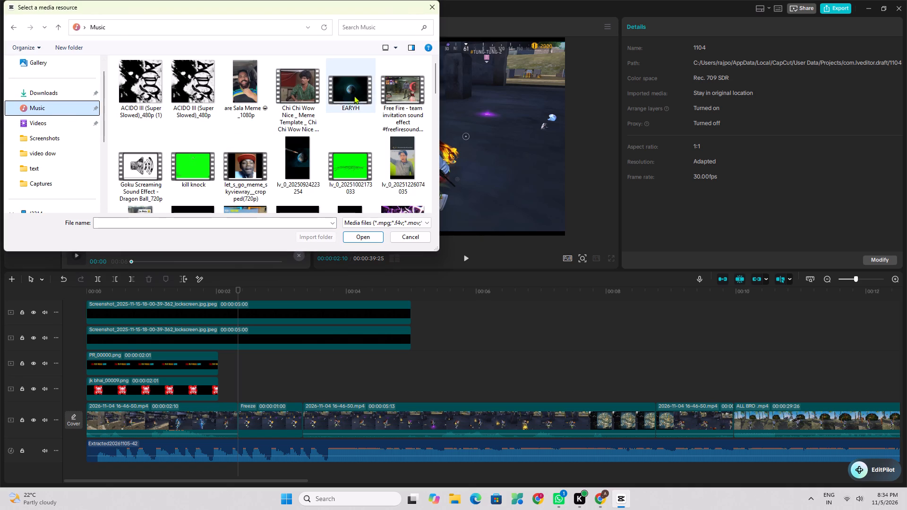
scroll(375, 90, down, 7)
scroll(314, 114, down, 5)
scroll(358, 137, up, 2)
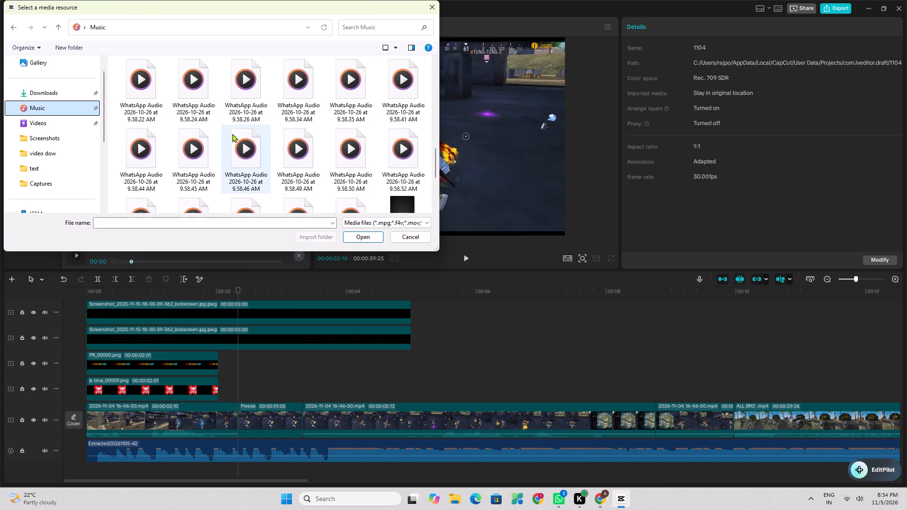
scroll(207, 131, up, 2)
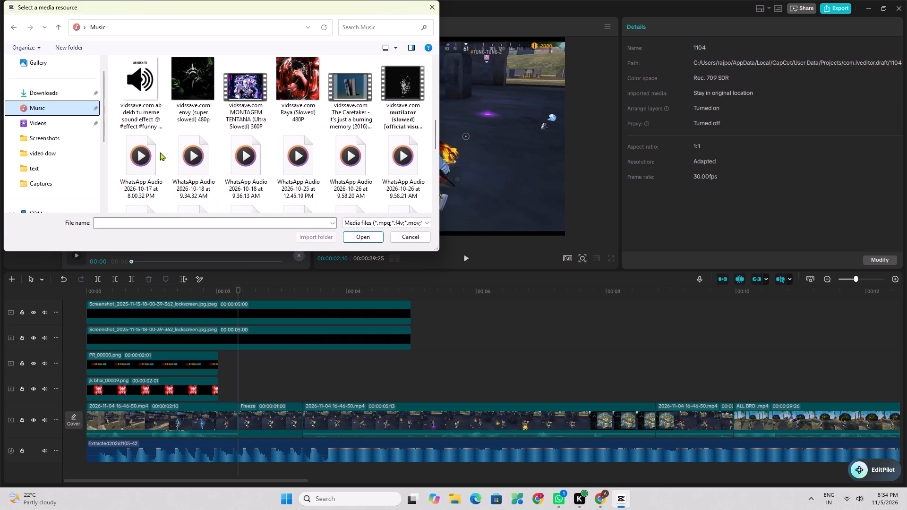
drag(111, 154, 412, 182)
scroll(409, 178, down, 2)
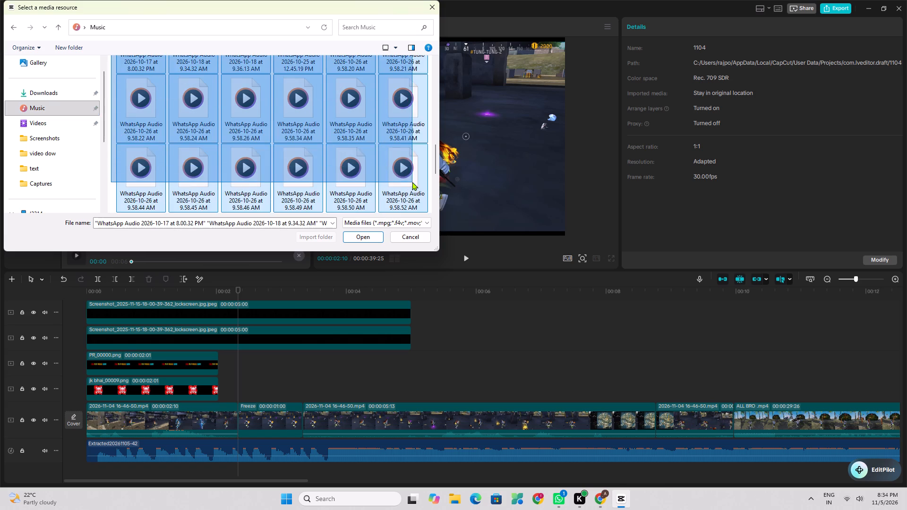
drag(412, 182, 416, 179)
scroll(413, 182, down, 2)
scroll(416, 180, up, 1)
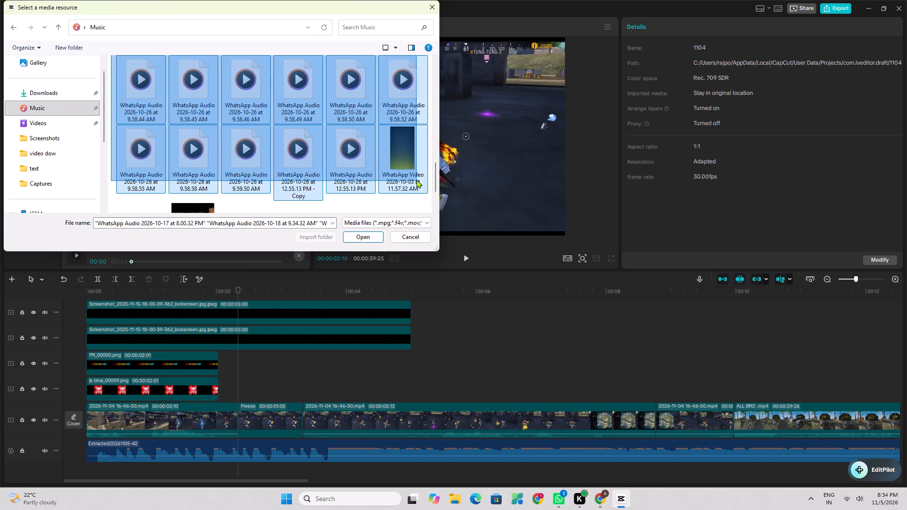
drag(416, 179, 416, 187)
click(377, 239)
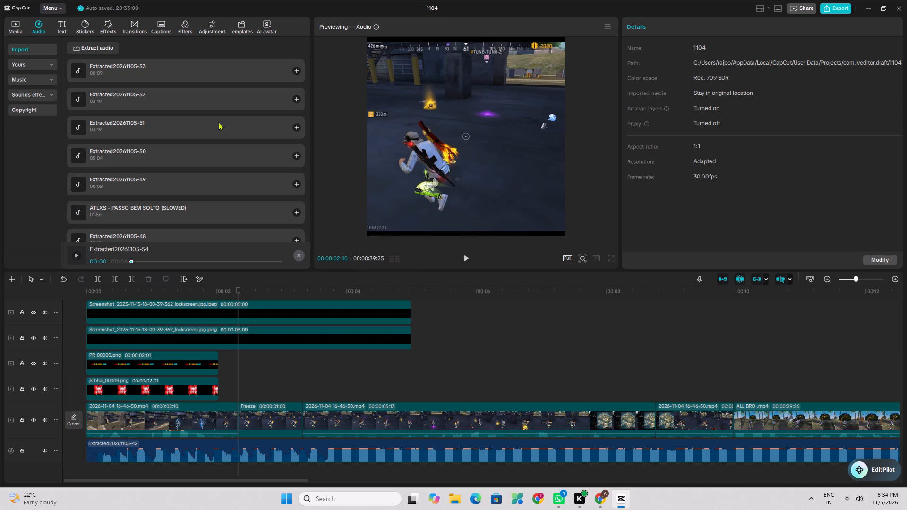
drag(309, 75, 309, 67)
click(242, 72)
click(231, 88)
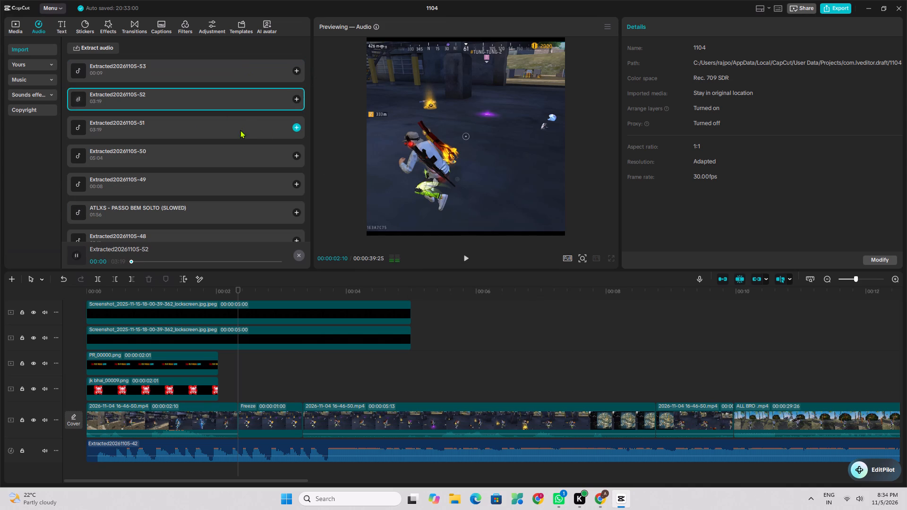
click(235, 152)
scroll(234, 143, down, 1)
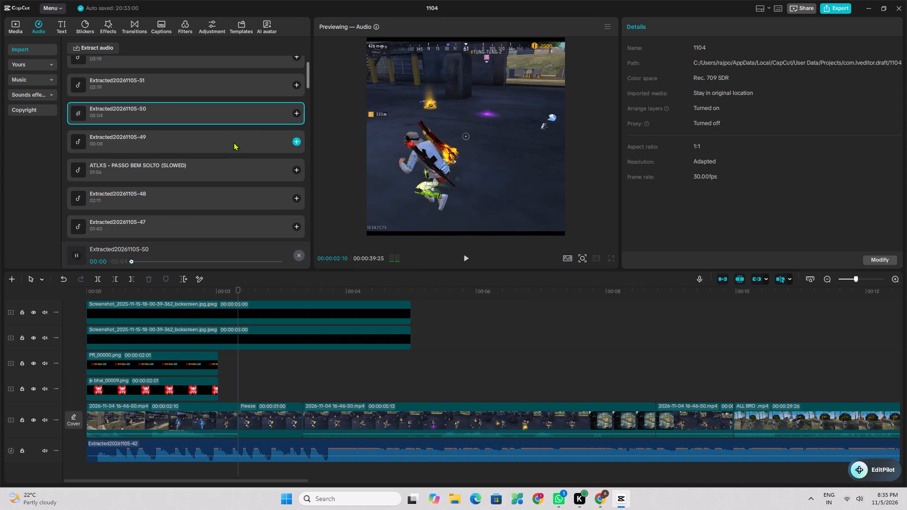
click(233, 142)
click(177, 262)
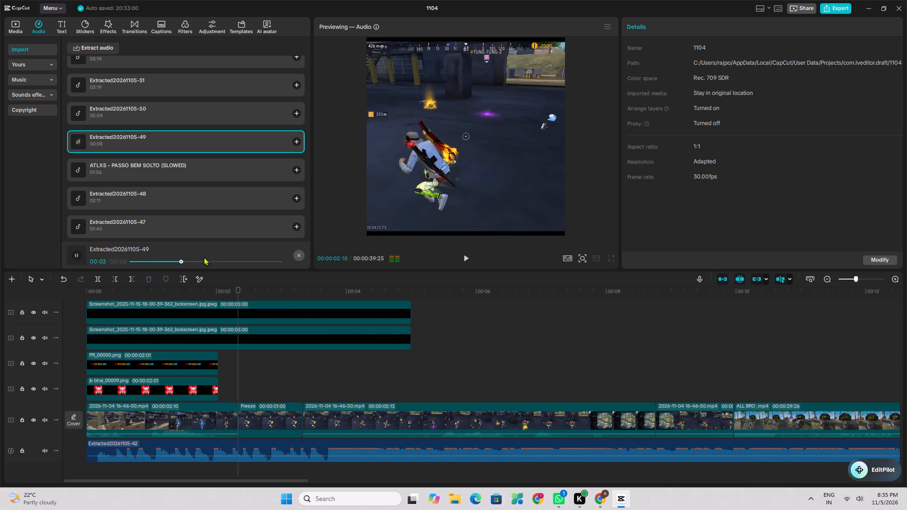
scroll(172, 166, down, 7)
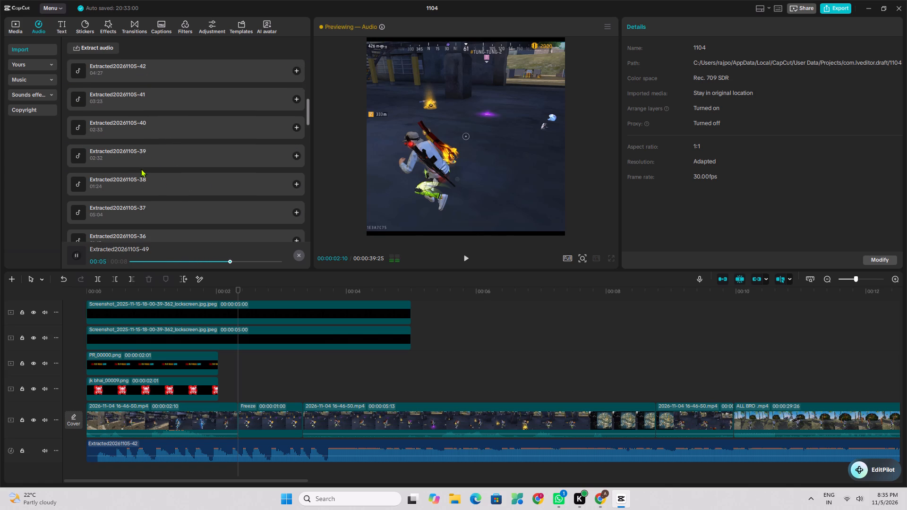
scroll(141, 169, down, 2)
click(132, 176)
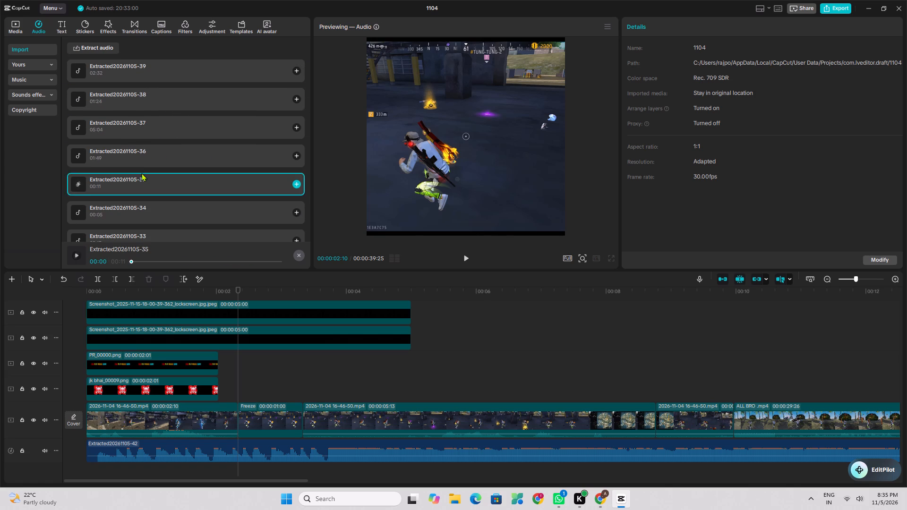
scroll(141, 173, down, 1)
click(149, 170)
scroll(150, 168, down, 2)
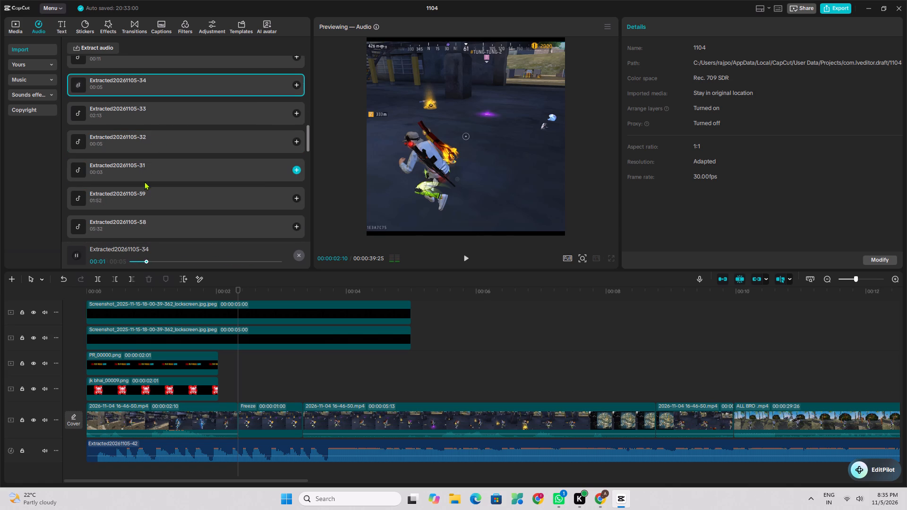
click(130, 167)
scroll(131, 163, down, 1)
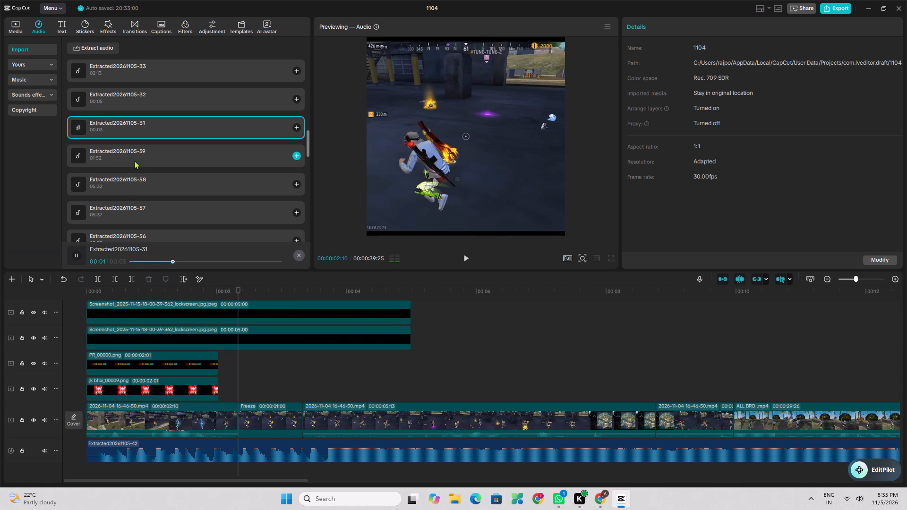
drag(173, 119, 179, 478)
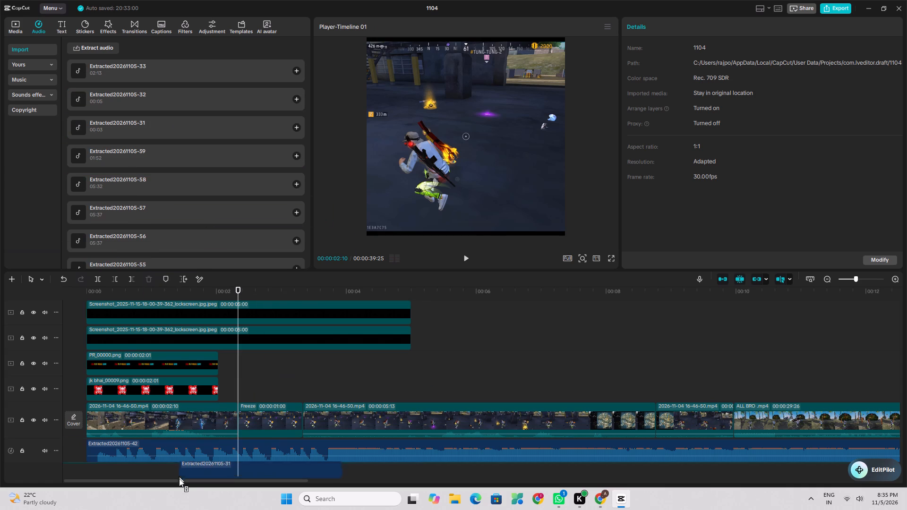
drag(179, 478, 196, 481)
scroll(247, 352, down, 7)
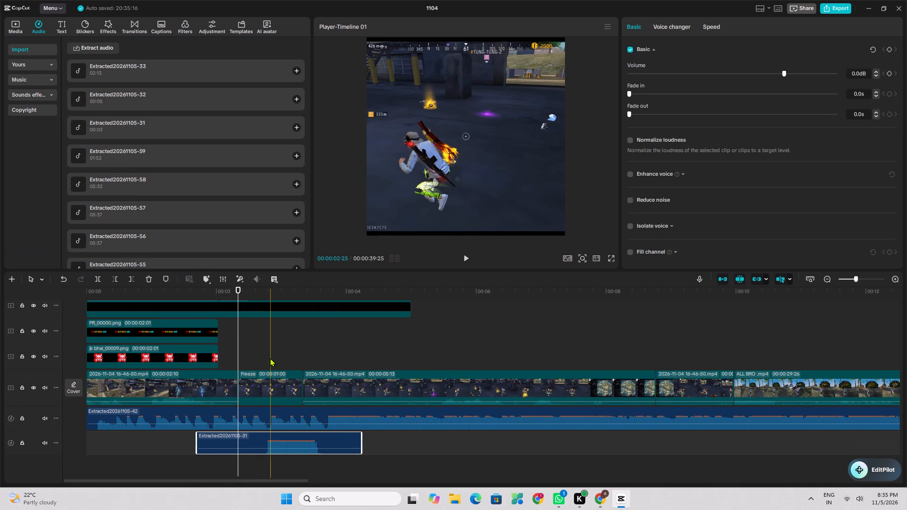
drag(334, 442, 311, 440)
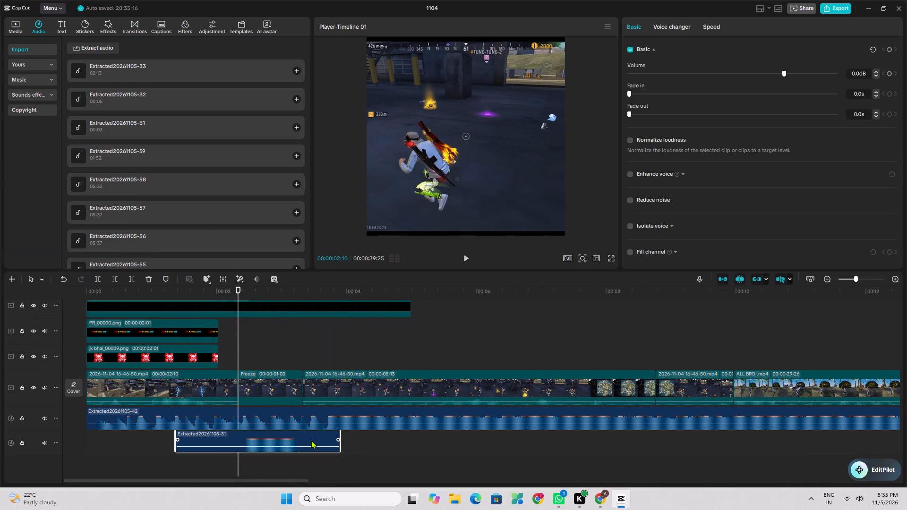
drag(311, 440, 304, 441)
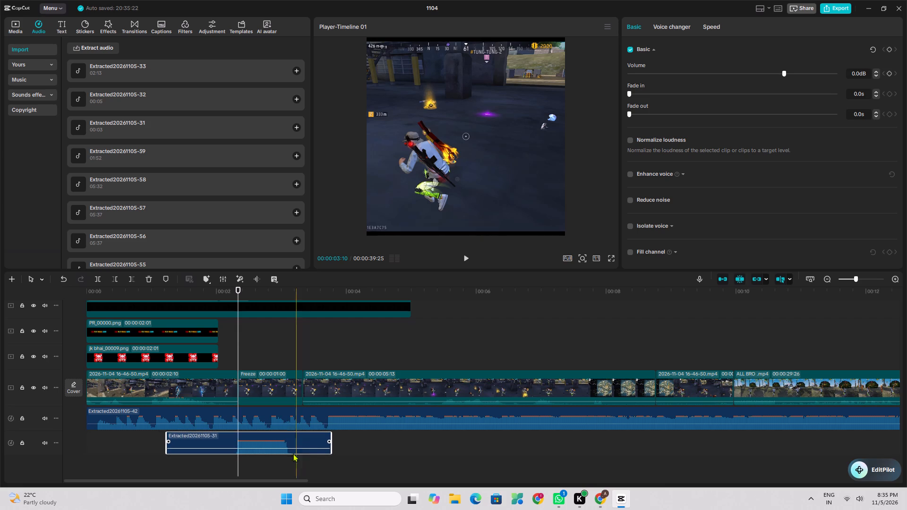
Trim the end of the Freeze clip to a duration of 00:00:00:25, near the end of the sound effect's waveform, and preview it.
click(288, 461)
click(295, 385)
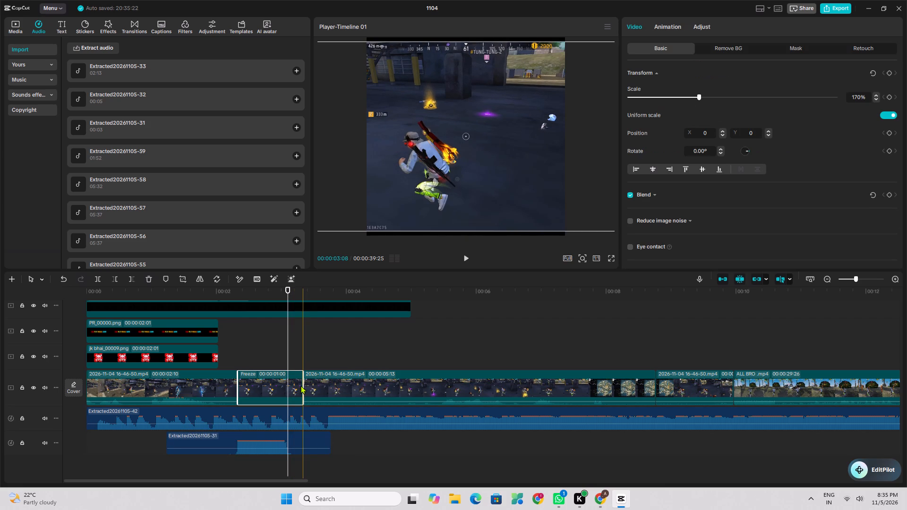
drag(303, 383, 295, 388)
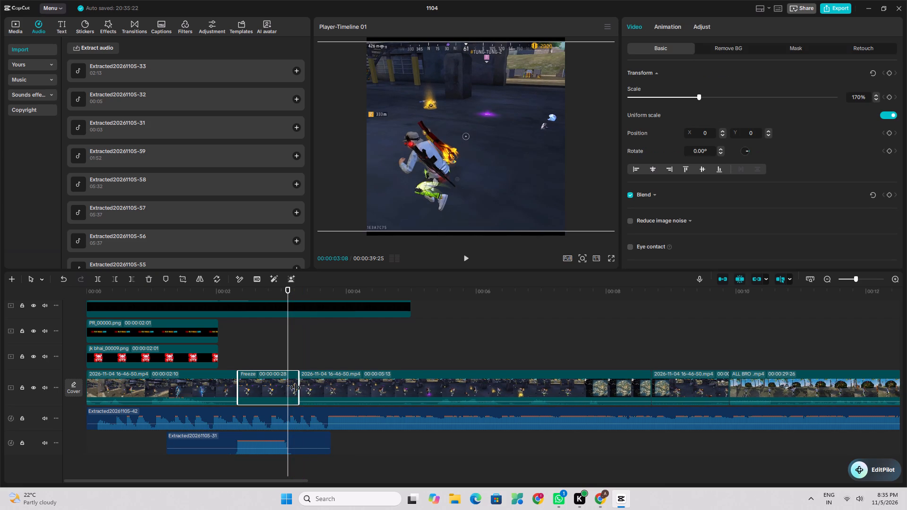
drag(295, 388, 291, 394)
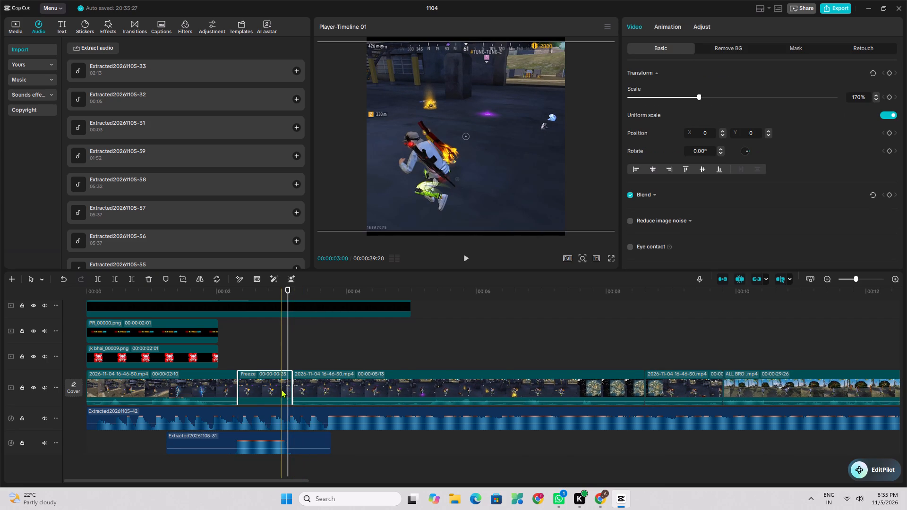
click(226, 461)
key(space)
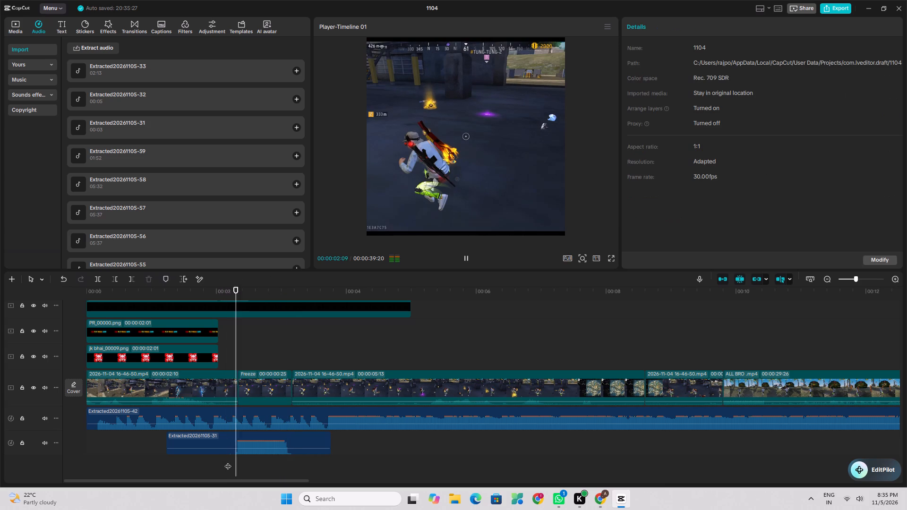
key(space)
Enlarge the Freeze clip to a scale of 261% and reposition it to X 384, Y -119 to frame the character.
click(254, 383)
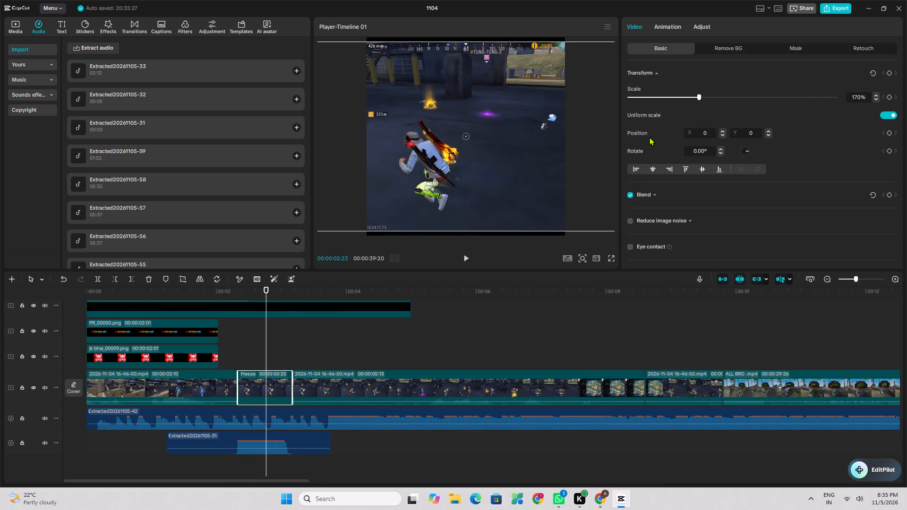
click(714, 100)
click(737, 96)
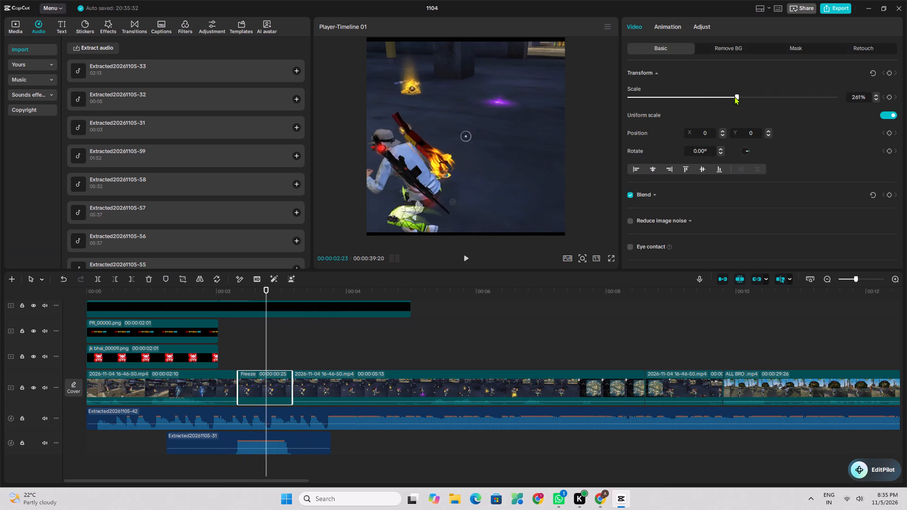
drag(560, 142, 580, 148)
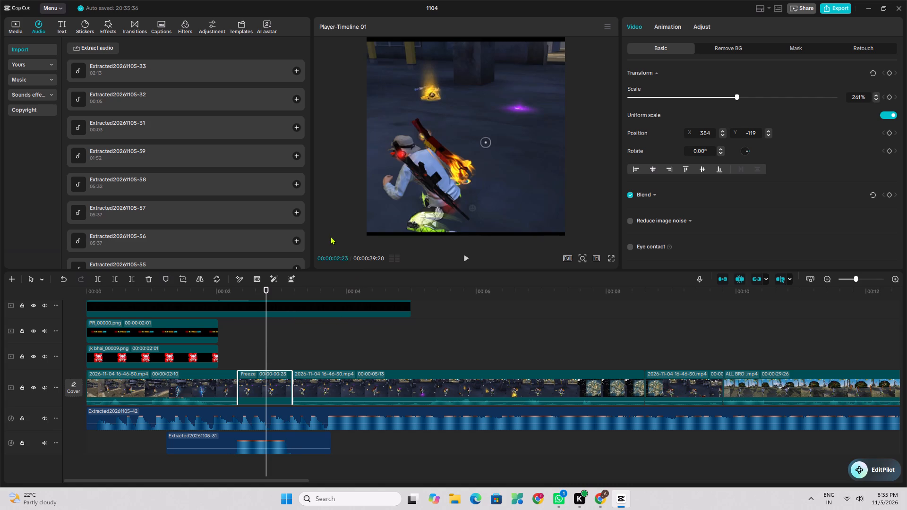
Play back the video from about 00:02 to check the zoomed freeze with its sound effect, the map section and the ALL BRO clip.
click(218, 464)
key(space)
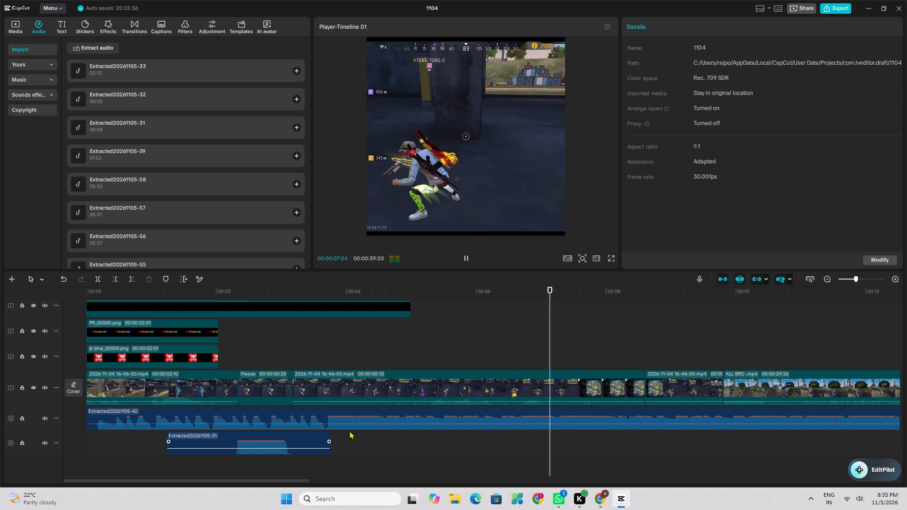
key(space)
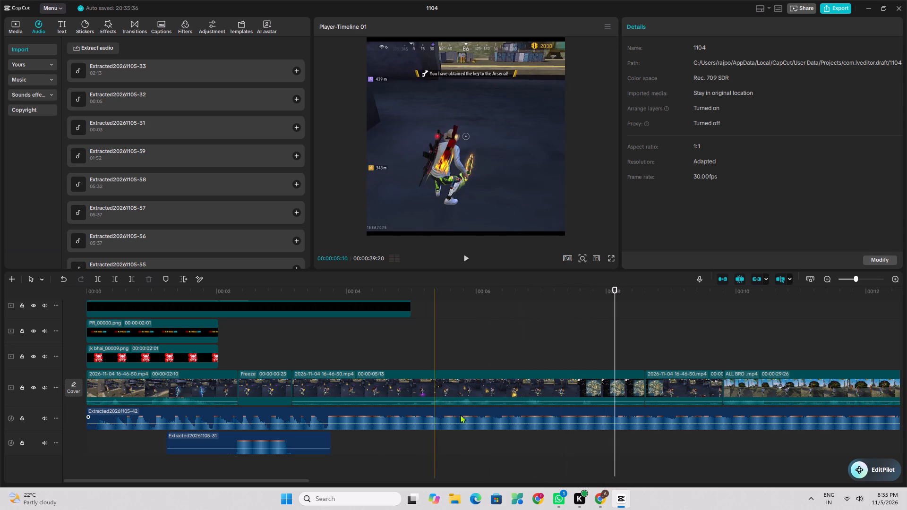
key(space)
key(space)
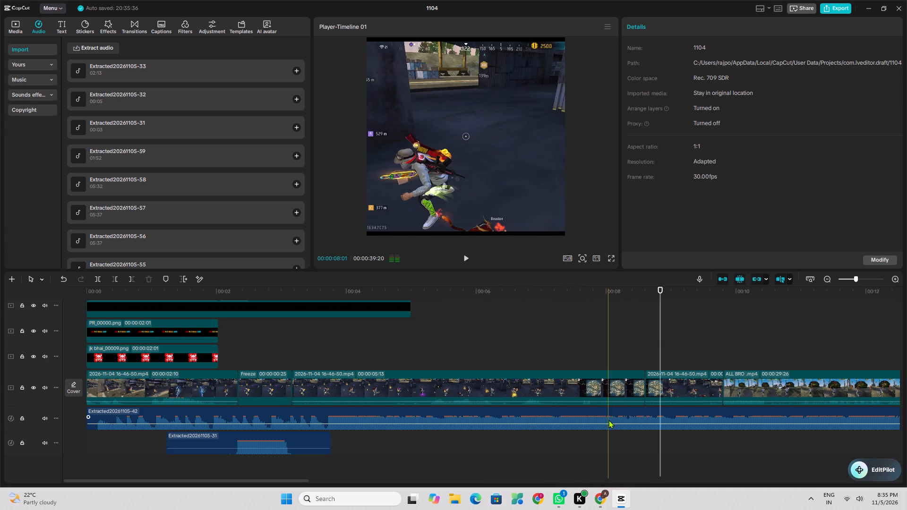
click(599, 436)
key(space)
key(space)
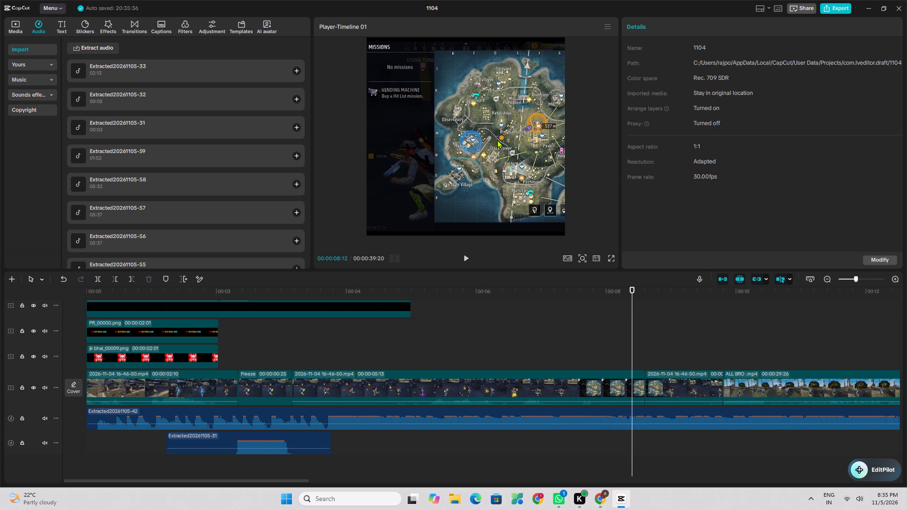
key(space)
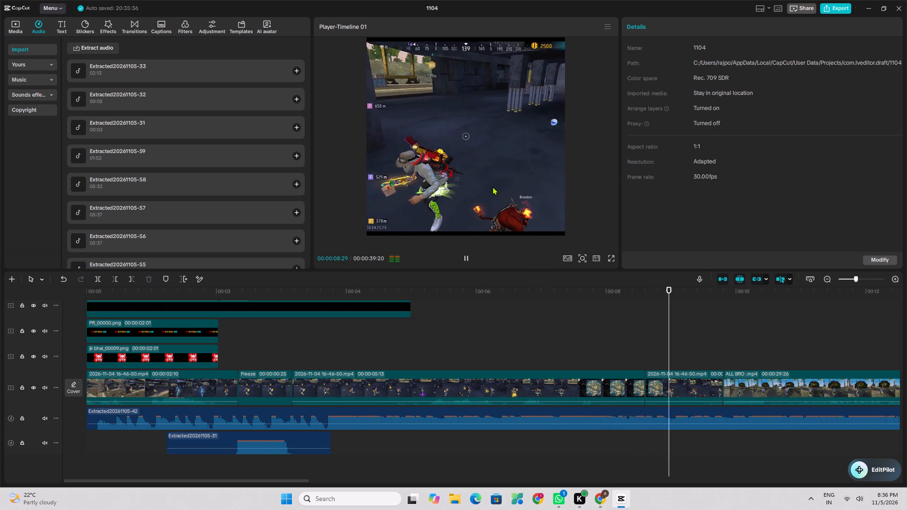
key(space)
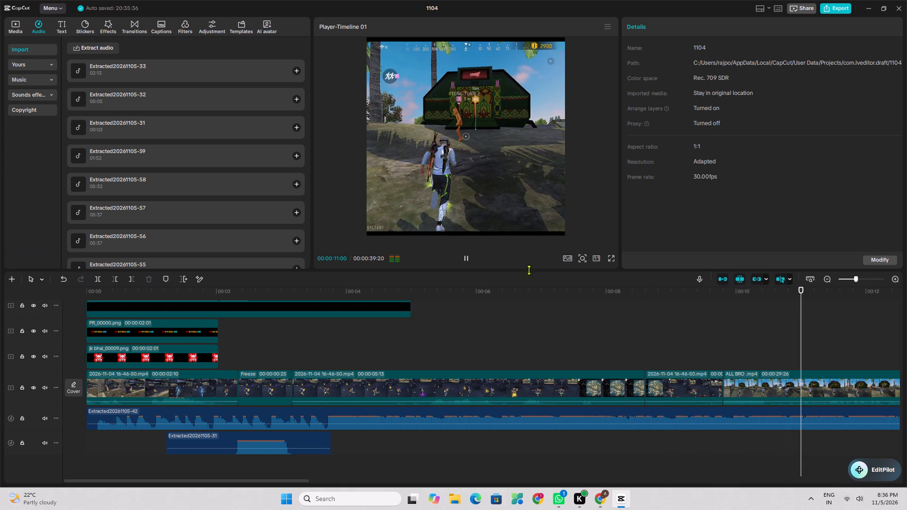
click(645, 449)
key(space)
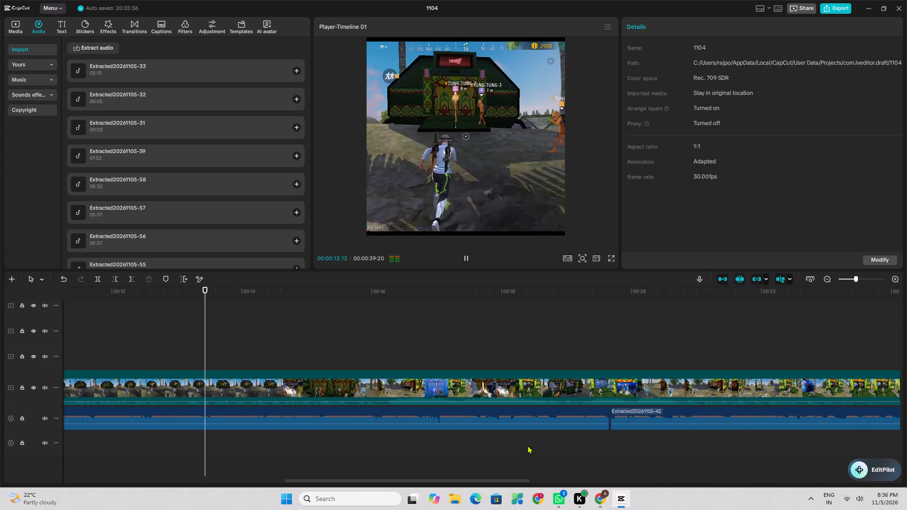
key(space)
Play back the opening of the video from 00:00 to about 00:07.
click(849, 278)
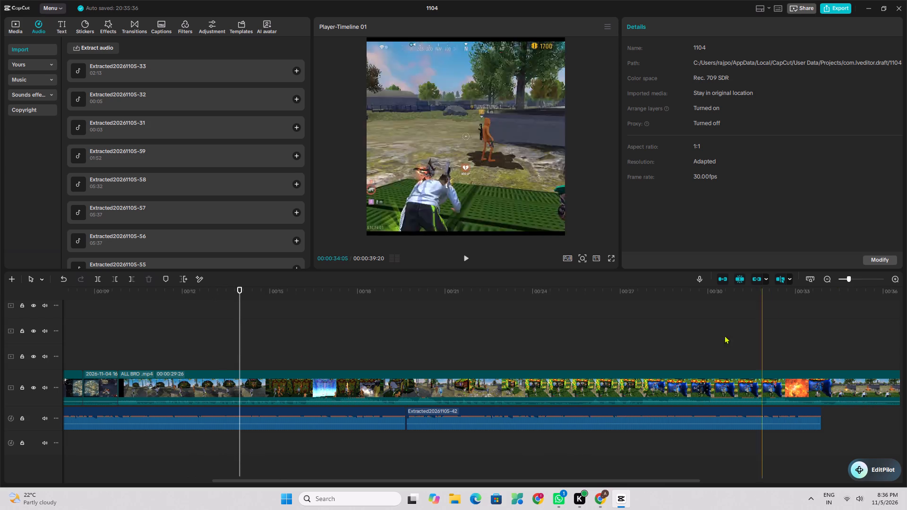
drag(239, 290, 0, 415)
key(space)
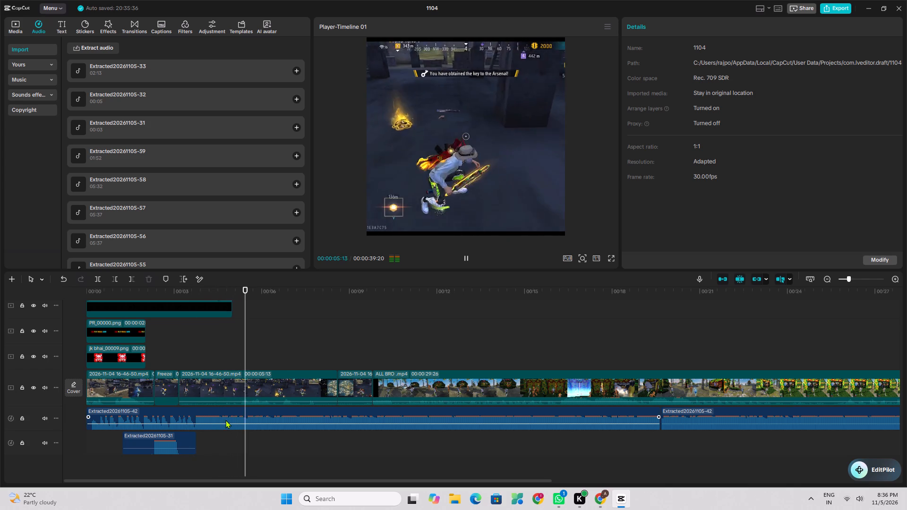
key(space)
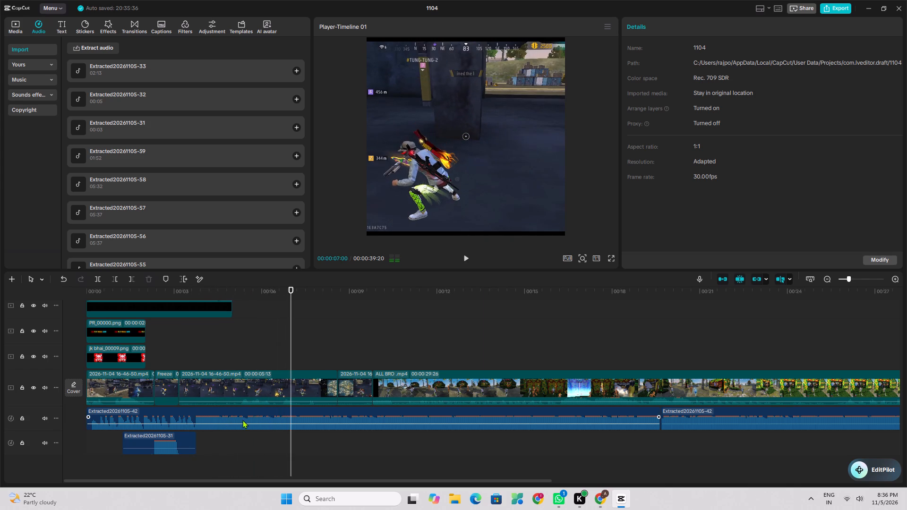
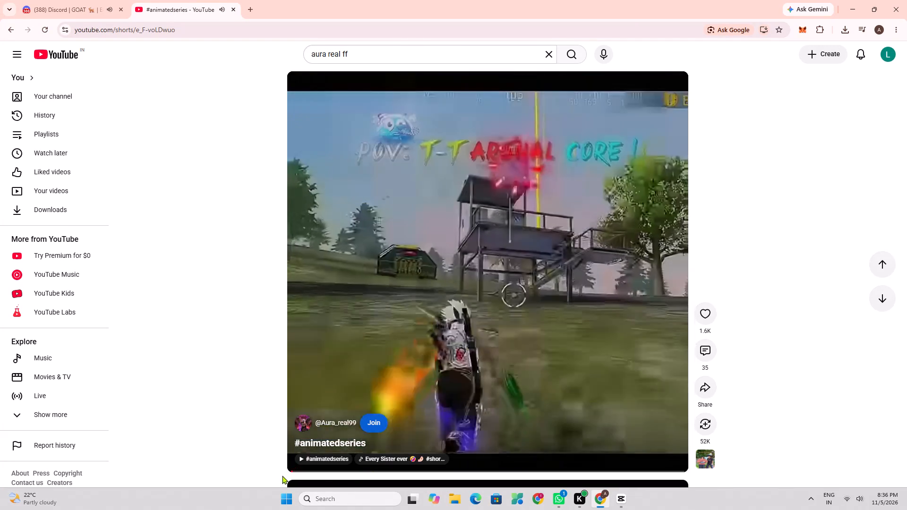
Compare the edit's opening with the reference Short, examining its caption and emoji timing through the arsenal-key and arsenal-door scenes.
click(495, 204)
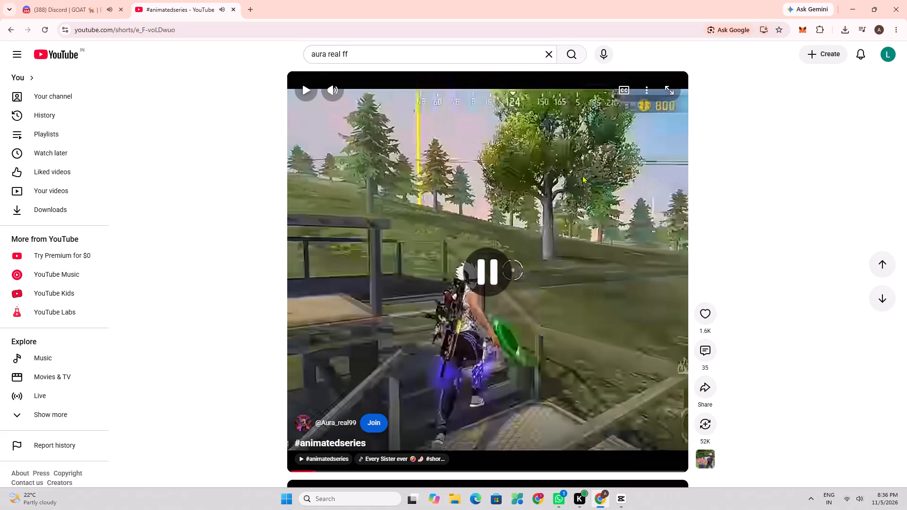
click(625, 505)
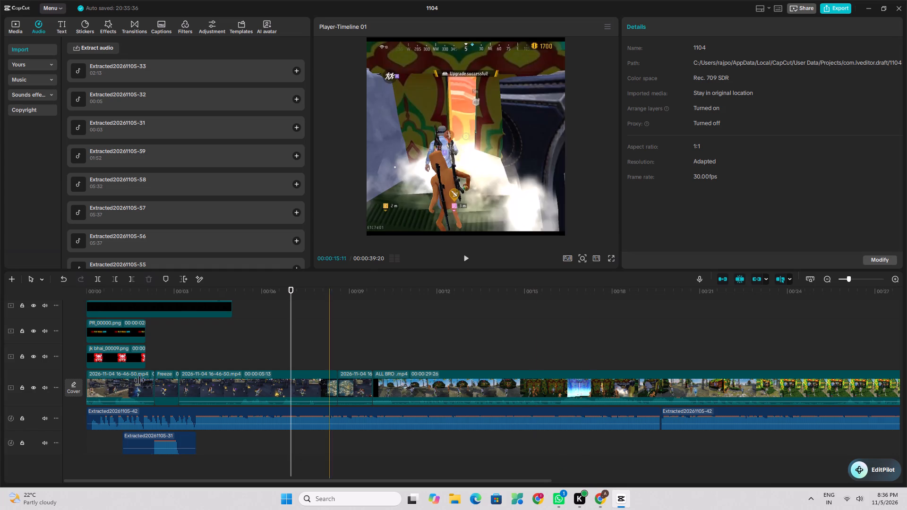
click(95, 441)
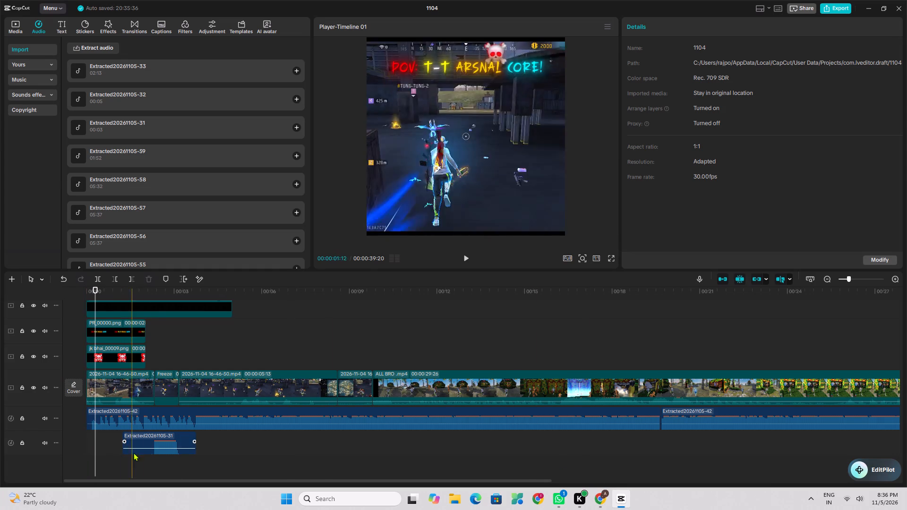
click(599, 497)
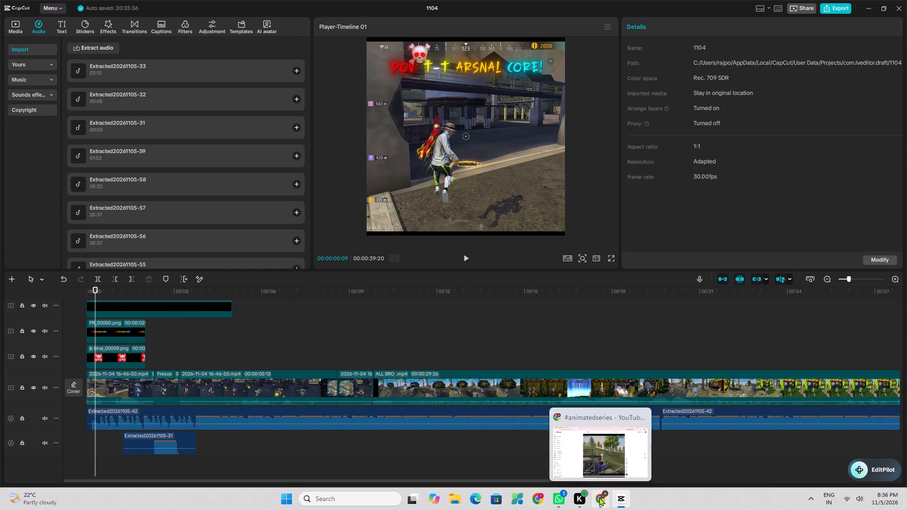
key(space)
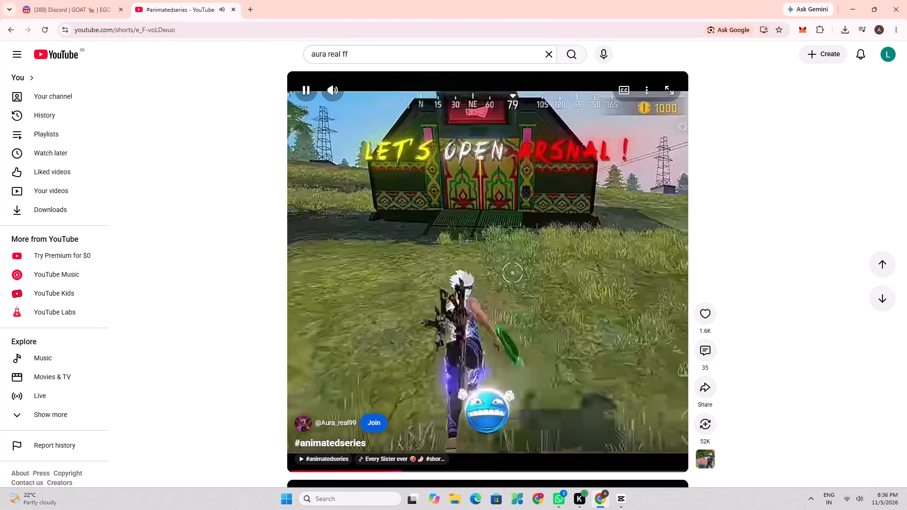
key(space)
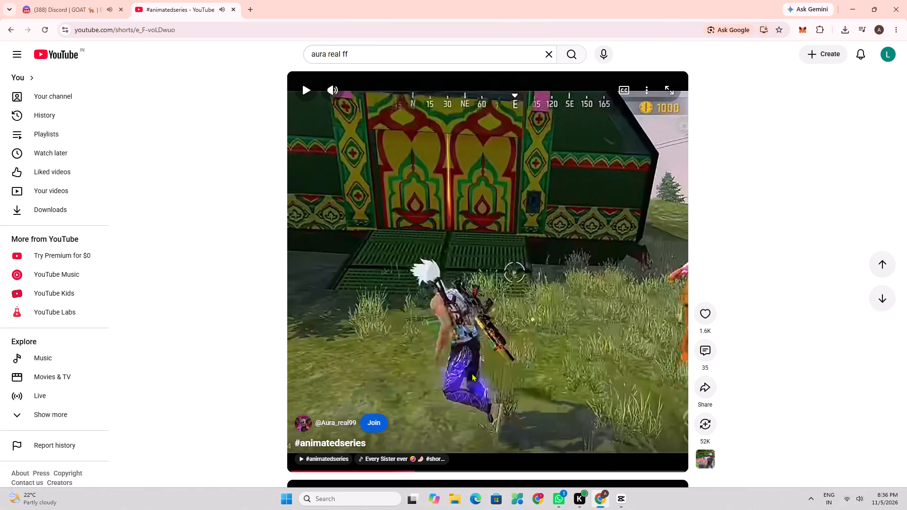
click(378, 471)
key(space)
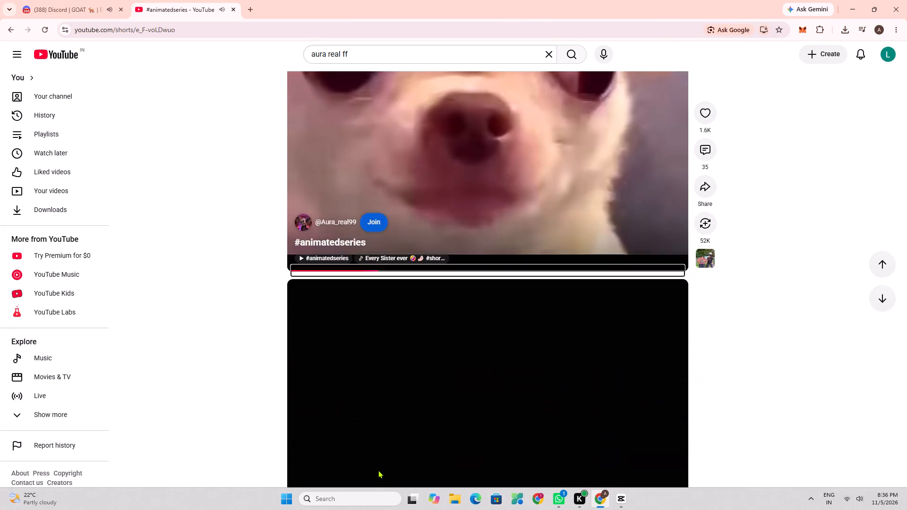
scroll(413, 449, up, 3)
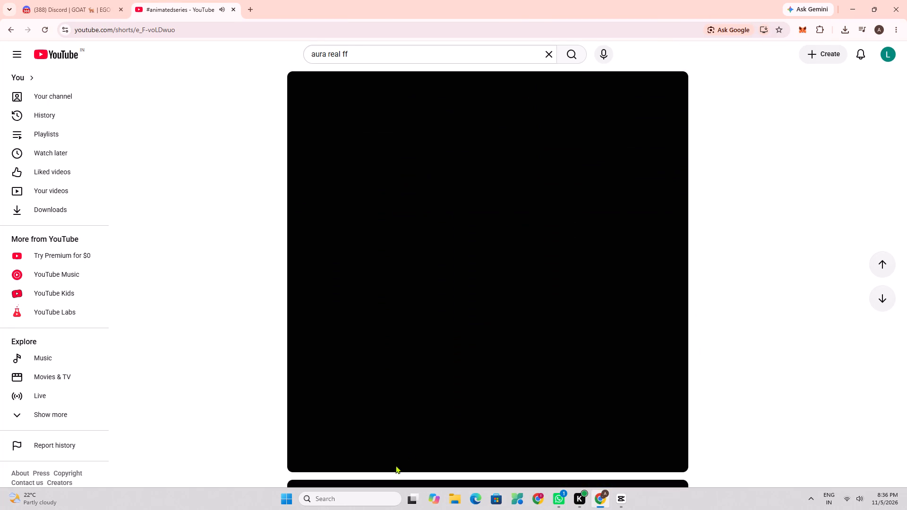
click(332, 469)
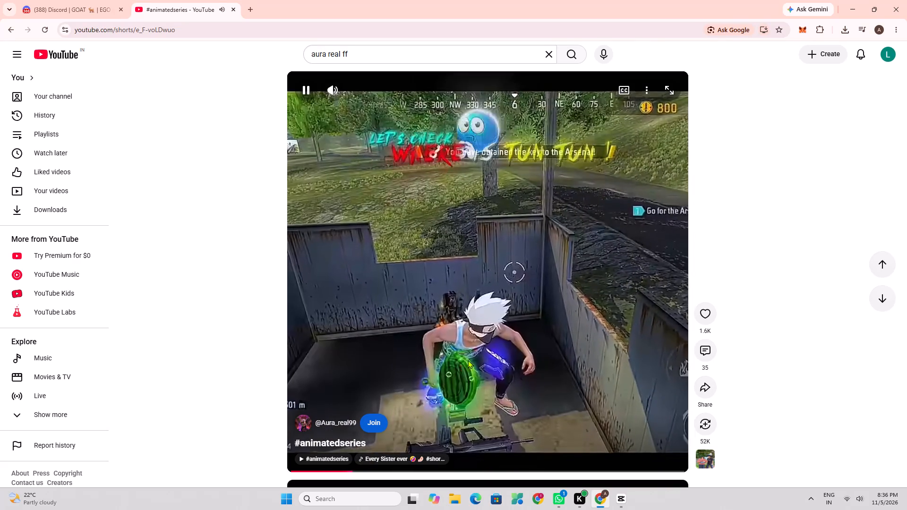
click(468, 357)
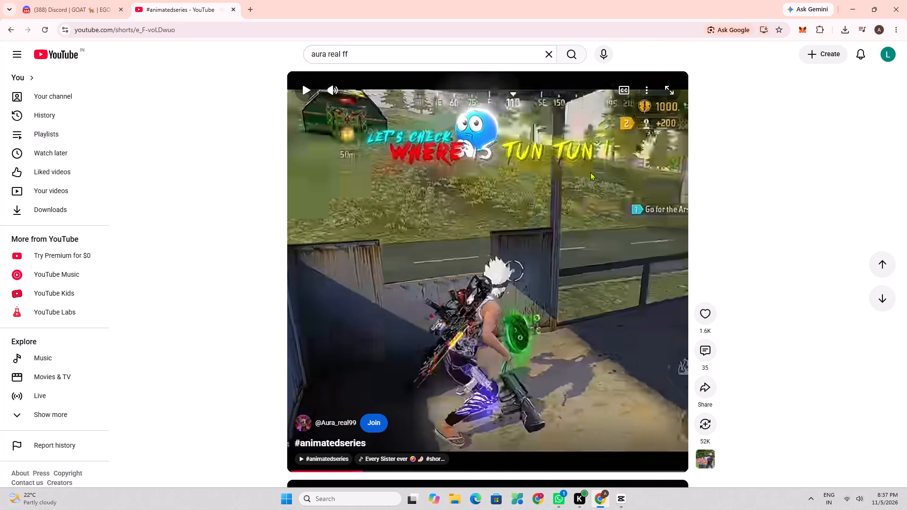
Switch to CapCut and place the PR_00001.png caption "LET'S CHECK IS T-T !" on the overlay track from about 00:07:08.
click(621, 496)
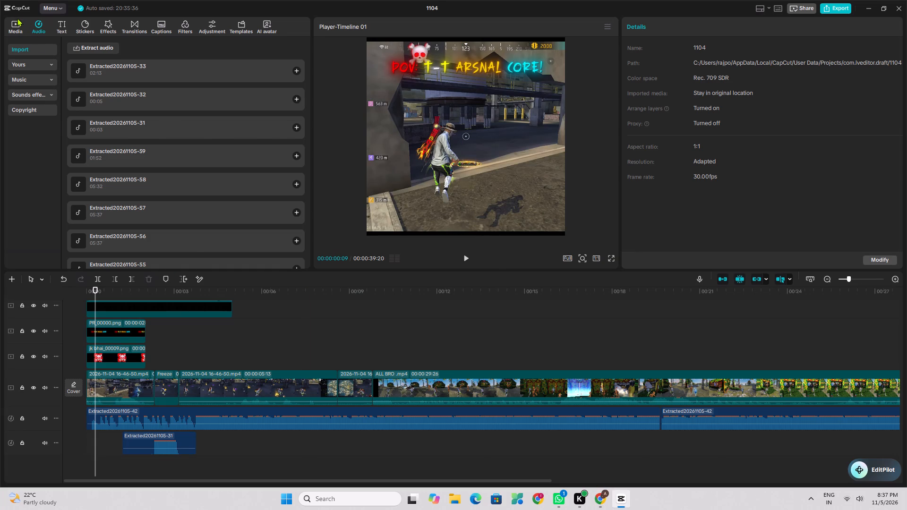
click(17, 18)
click(217, 338)
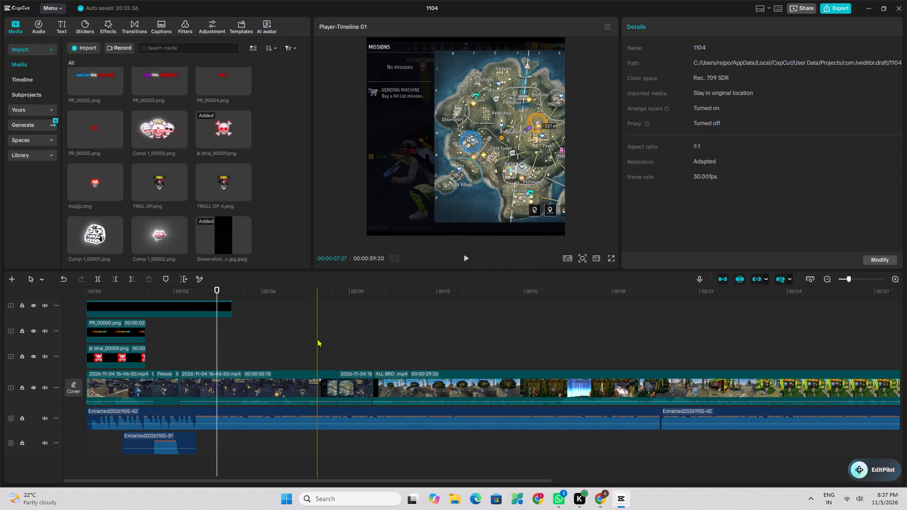
click(289, 338)
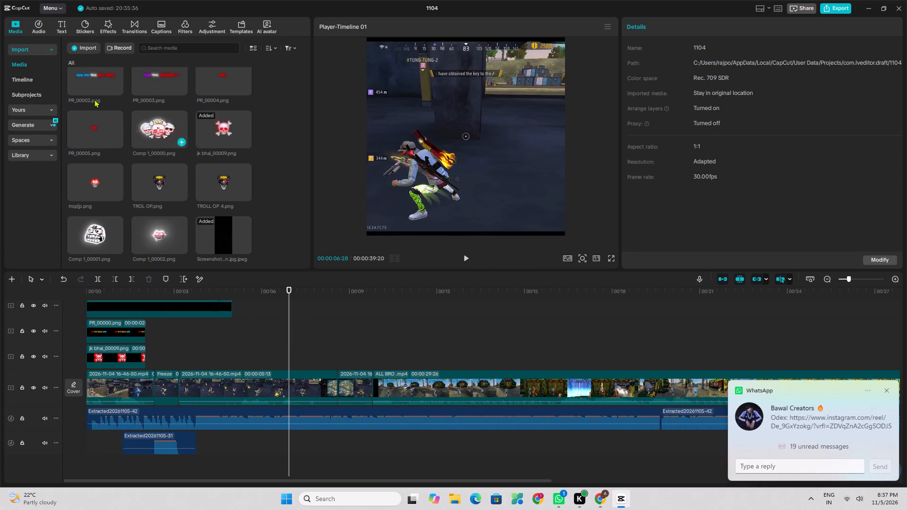
scroll(125, 113, up, 1)
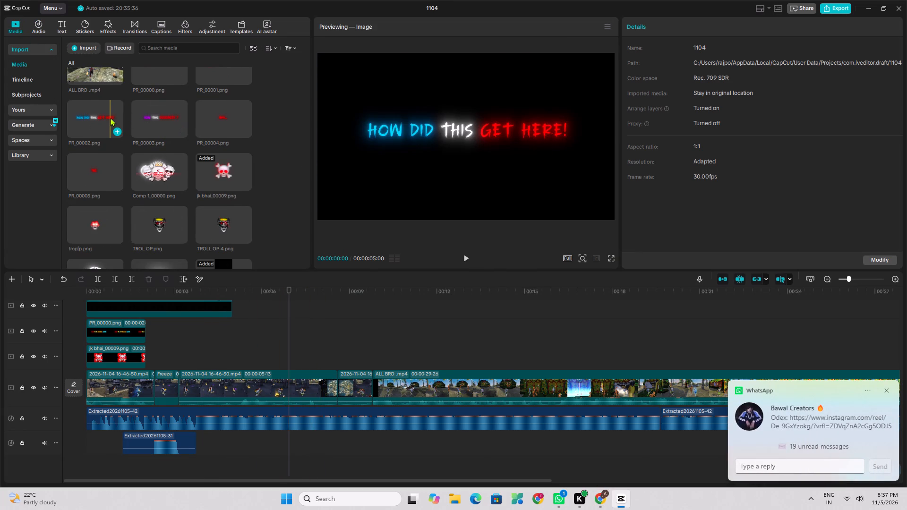
scroll(111, 118, up, 2)
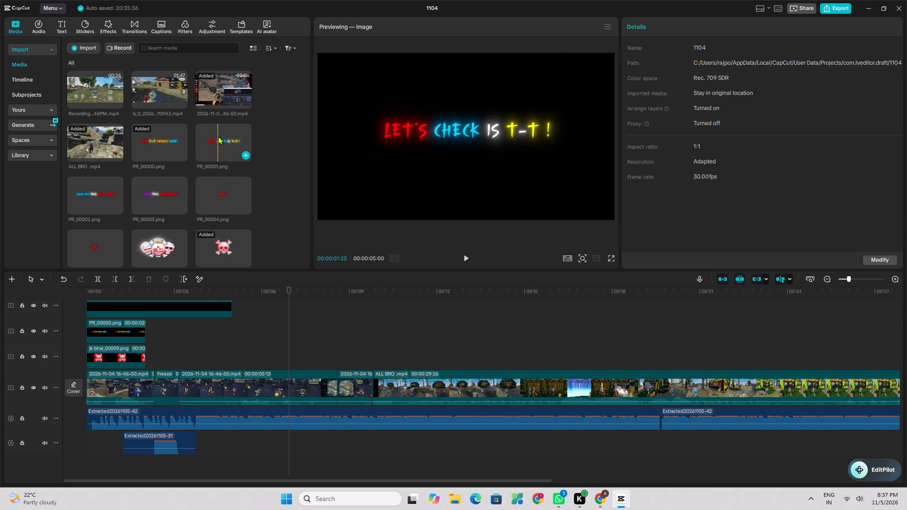
drag(218, 136, 265, 348)
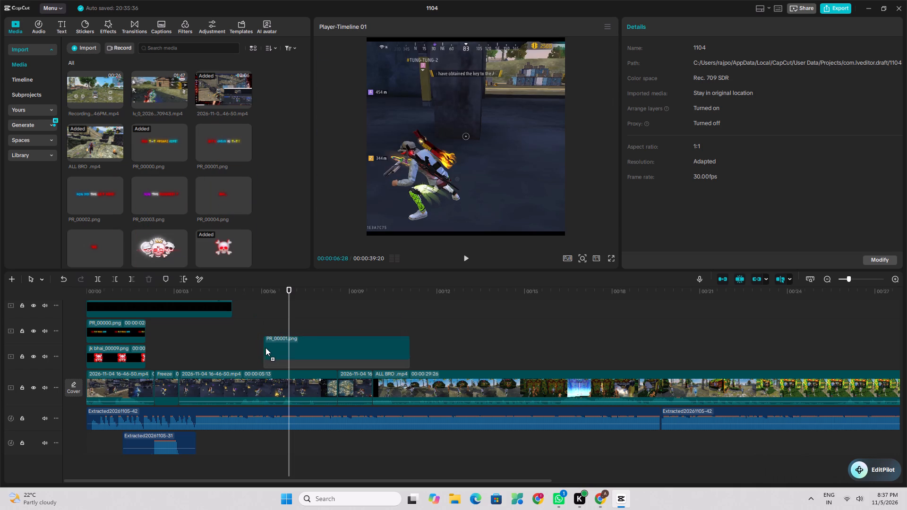
drag(265, 348, 299, 349)
Play back the section before the map to find the cut point, and split the main gameplay clip at 00:00:06:21.
click(277, 347)
key(space)
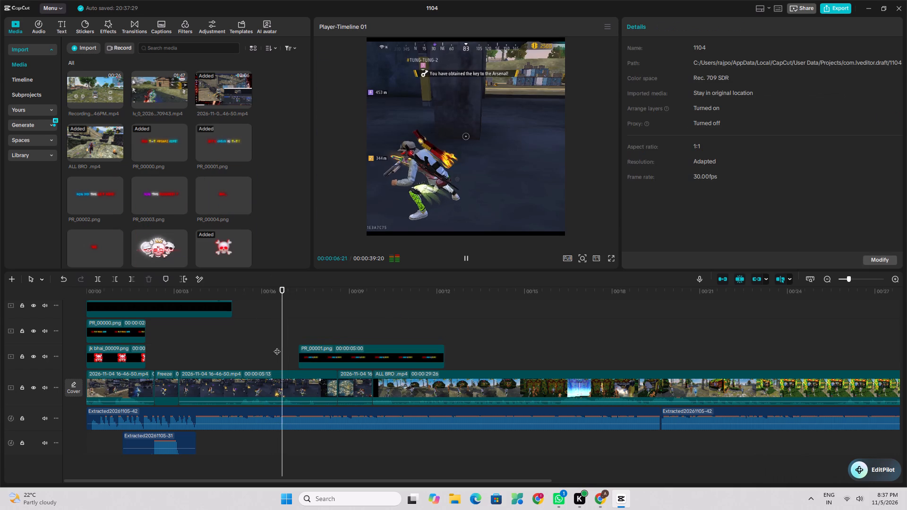
key(space)
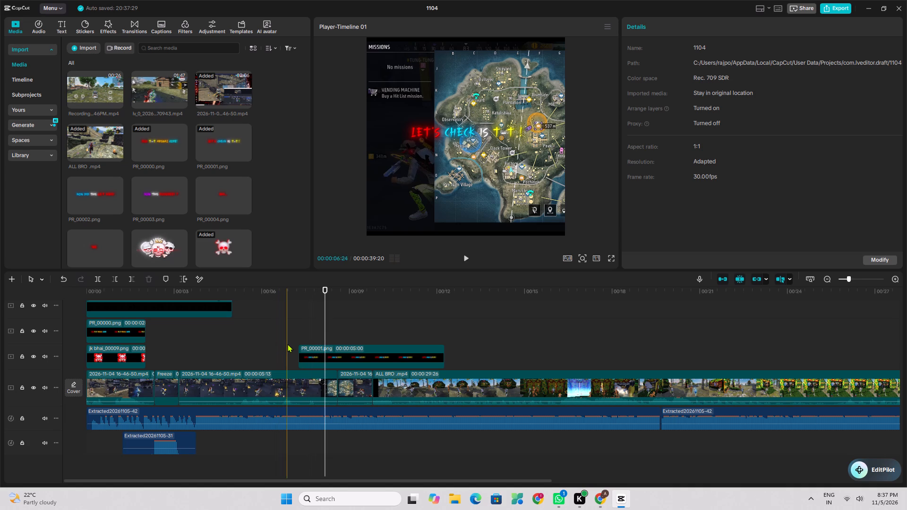
click(291, 344)
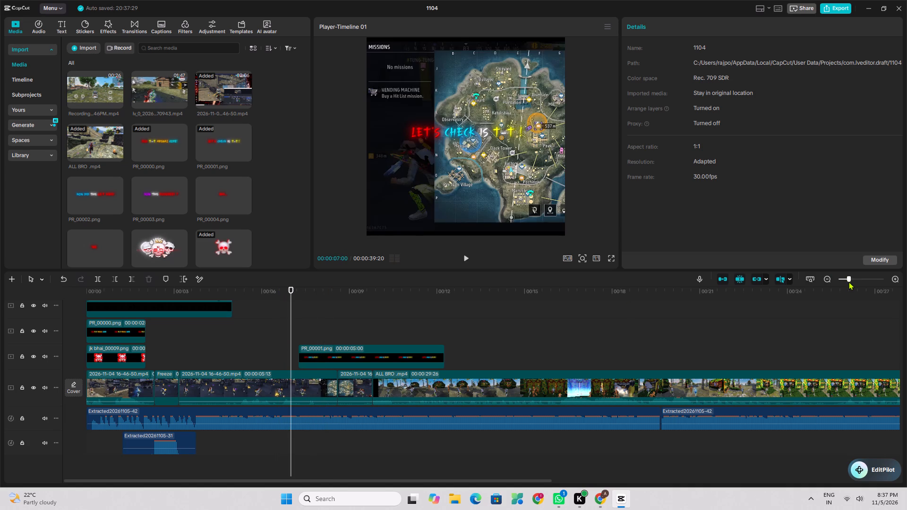
click(860, 278)
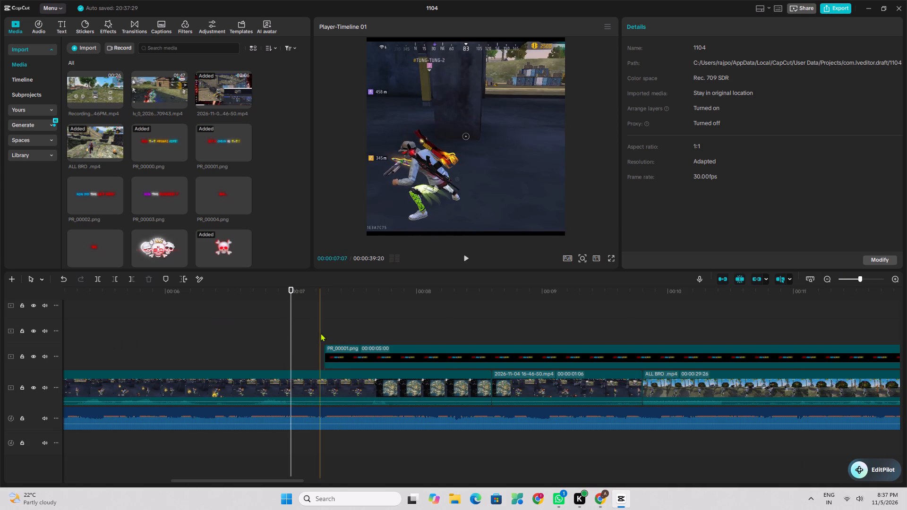
click(112, 325)
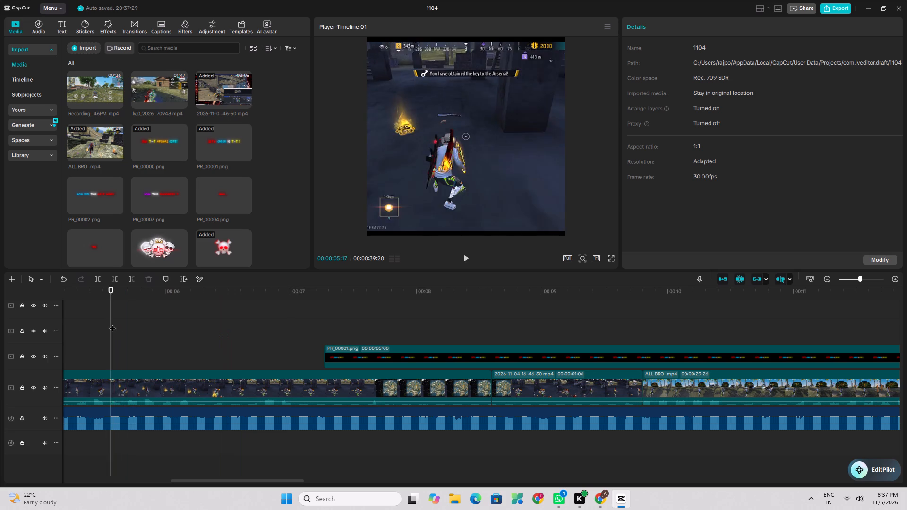
key(space)
key(space)
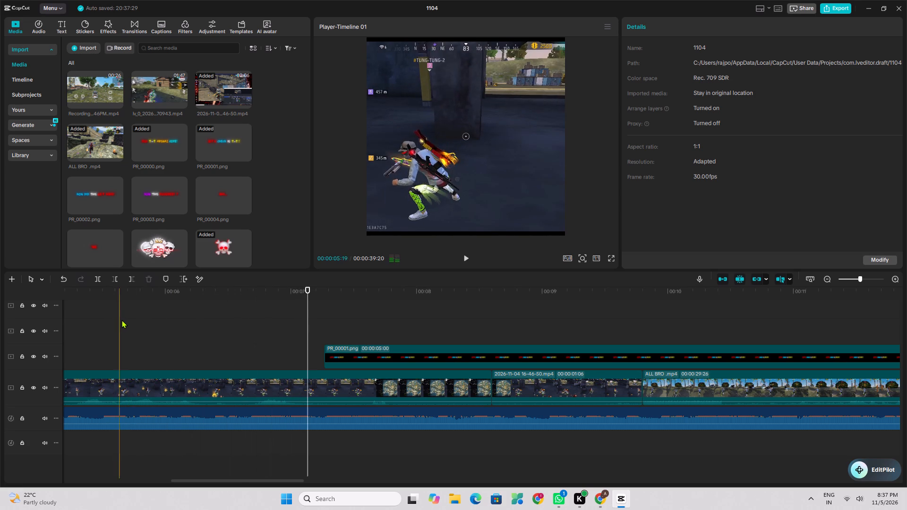
click(121, 320)
key(space)
key(space)
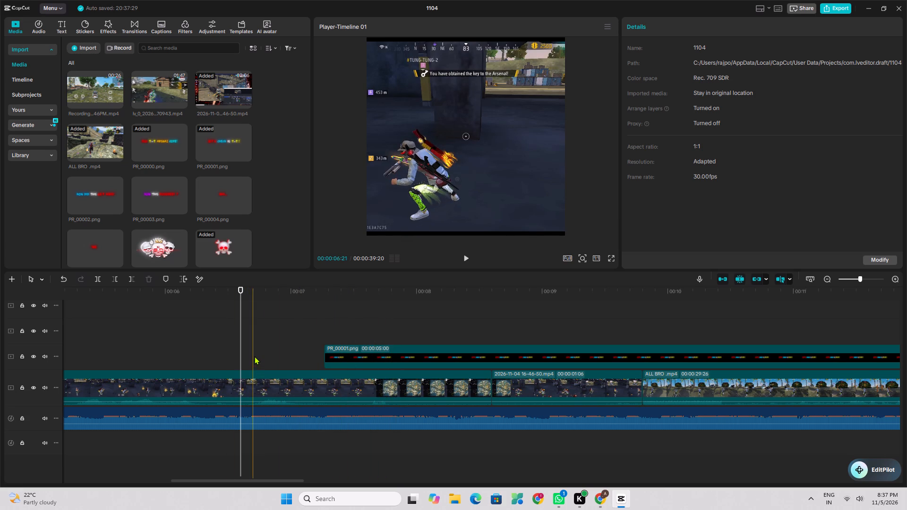
click(254, 356)
click(251, 379)
click(100, 279)
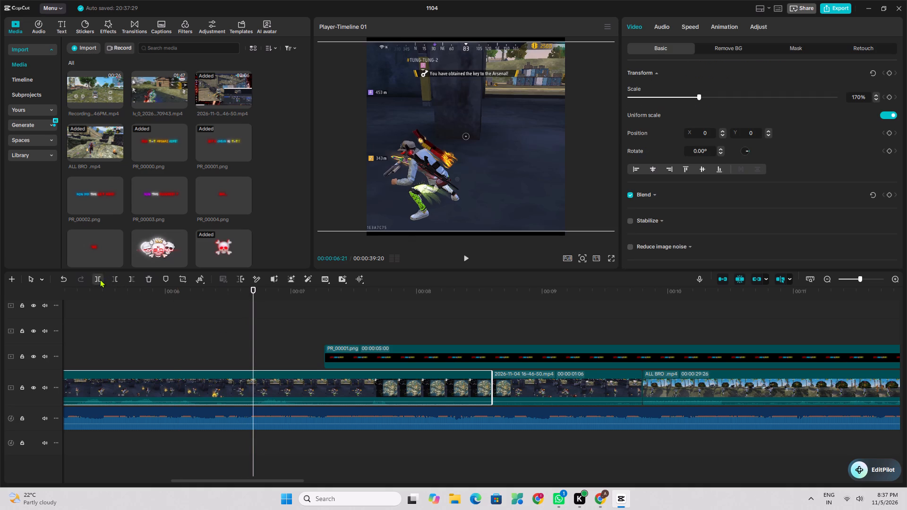
Play back the video from the new split to check where the "LET'S CHECK IS T-T !" caption comes in.
key(space)
key(space)
key(space)
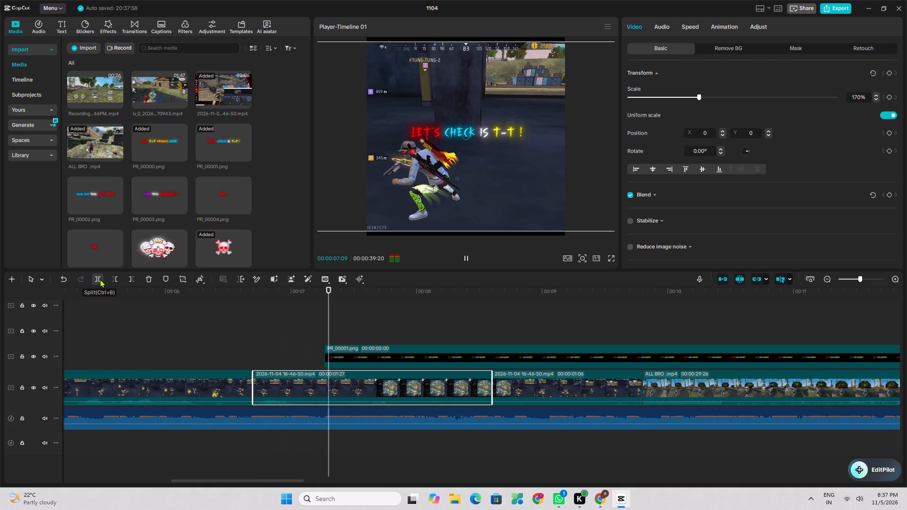
key(space)
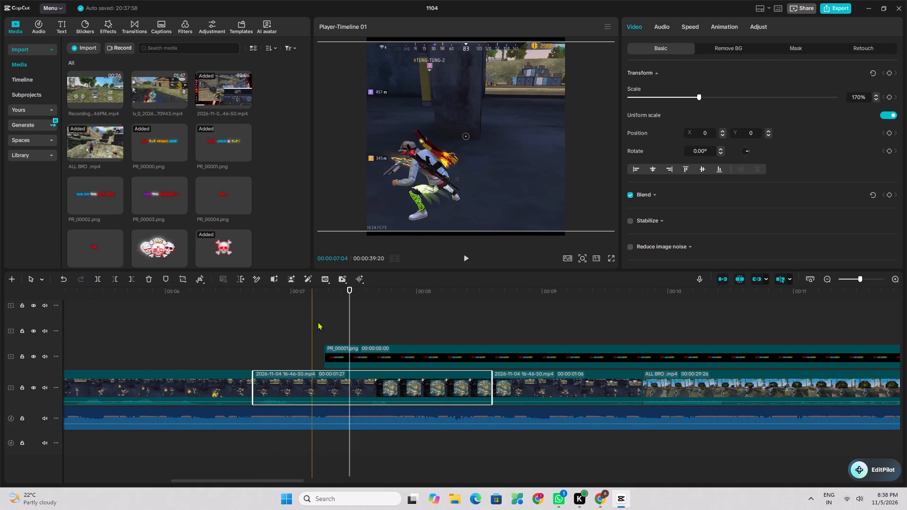